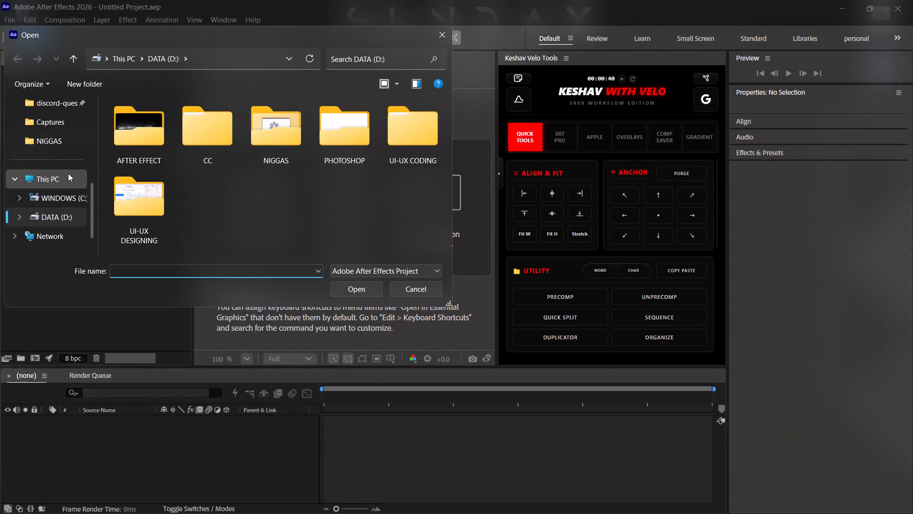
Look through the Desktop, Gallery, personal cloud, Downloads and Documents folders for an existing project file to open.
scroll(67, 169, "up", 4)
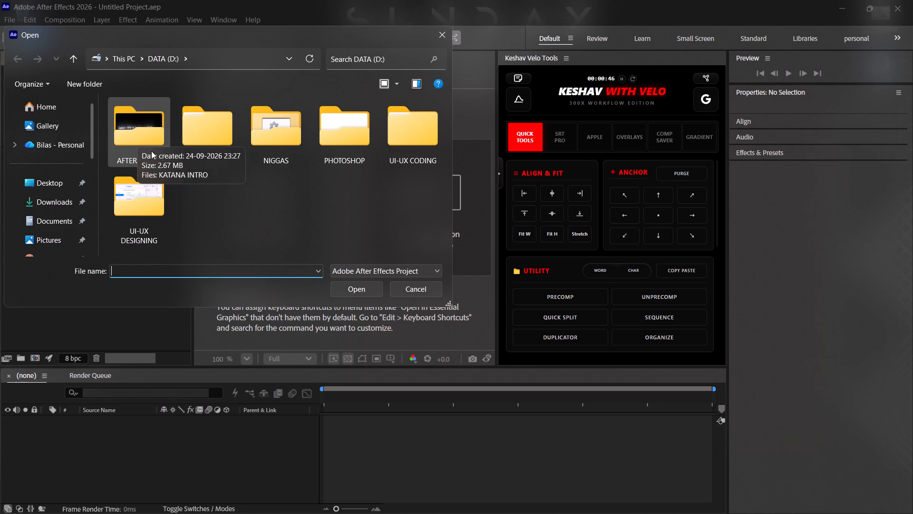
left_click(45, 175)
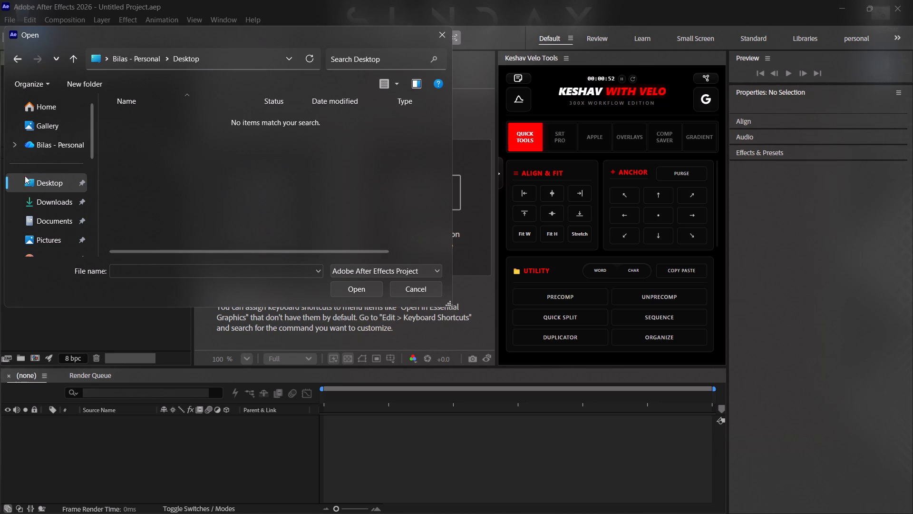
left_click(66, 132)
left_click(63, 140)
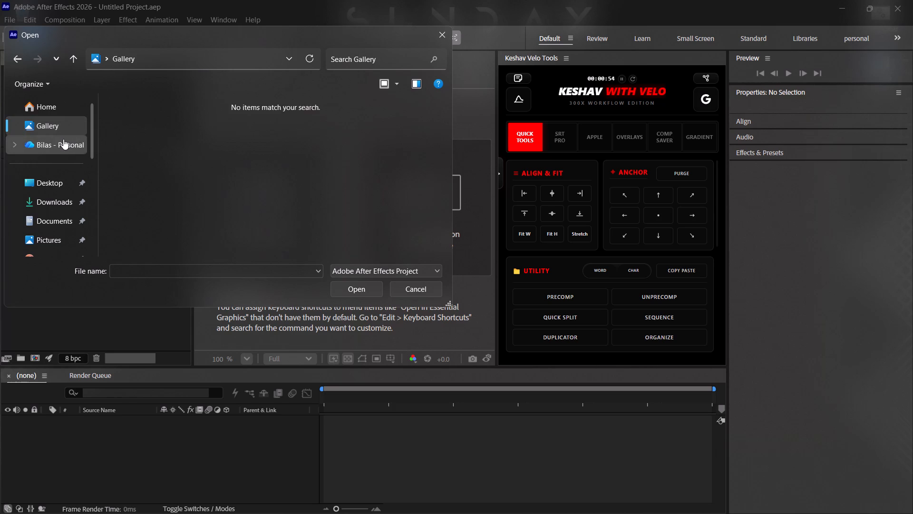
scroll(122, 209, "down", 6)
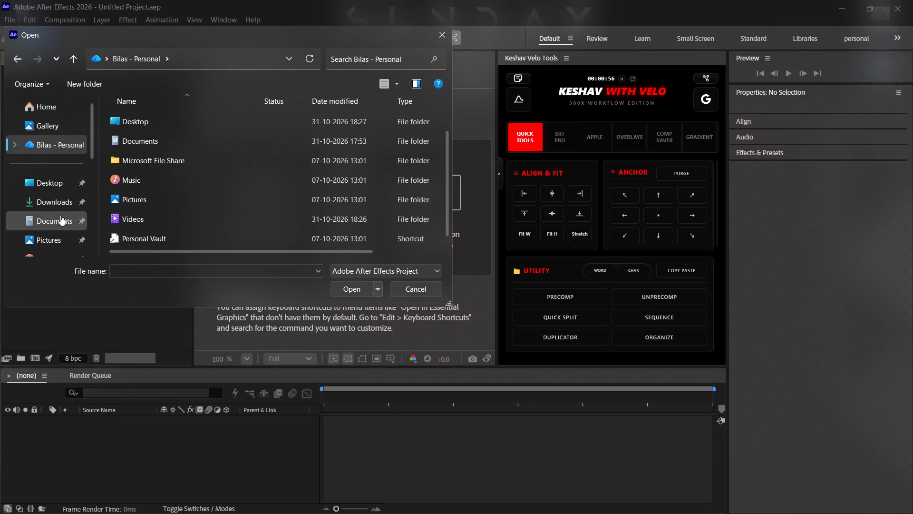
left_click(43, 206)
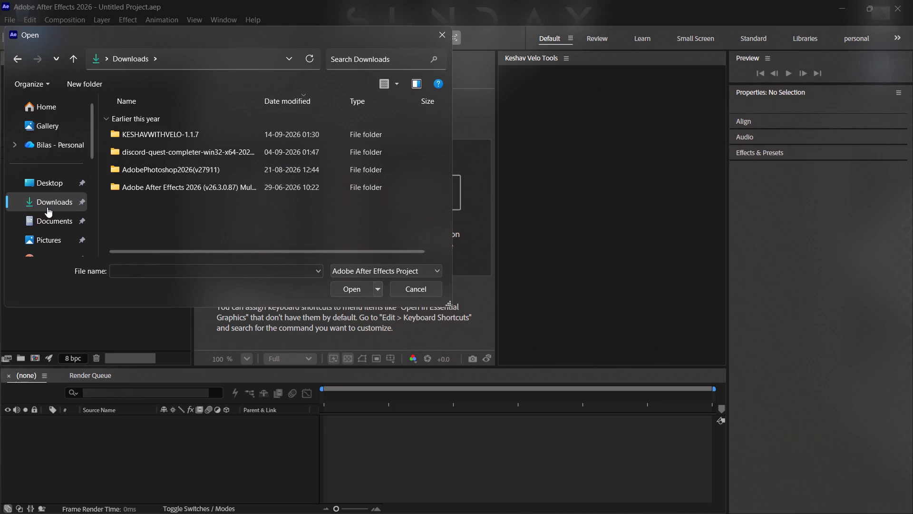
left_click(41, 213)
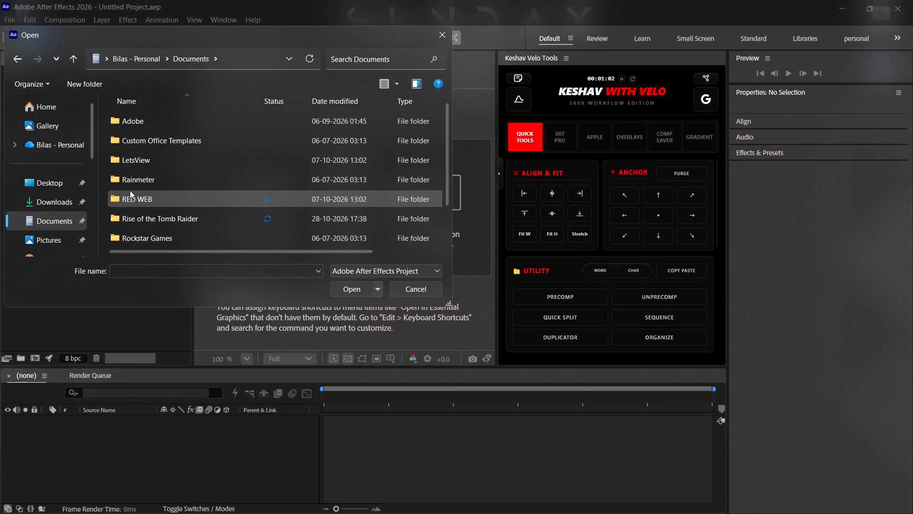
scroll(130, 190, "down", 2)
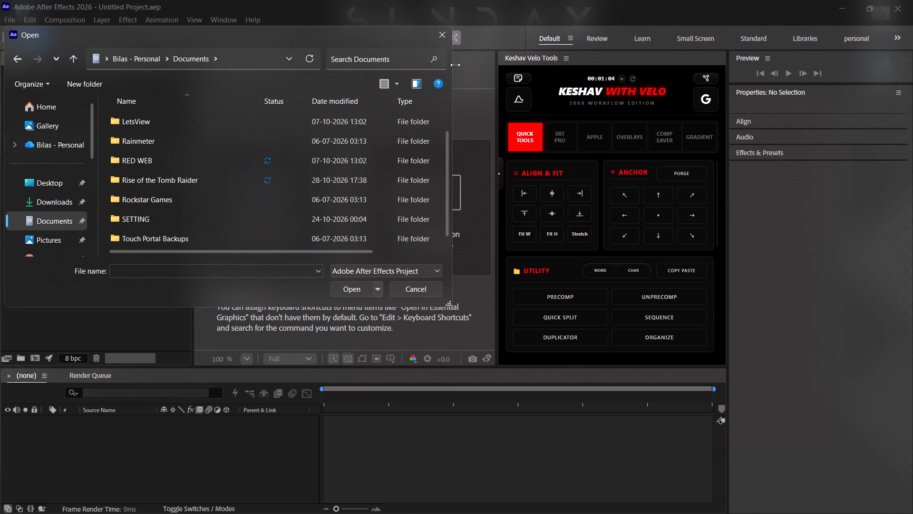
left_click(446, 34)
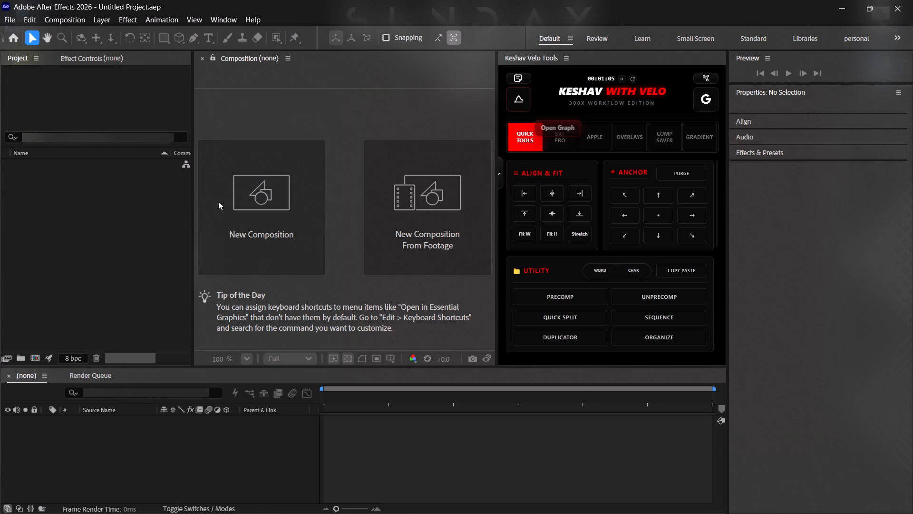
Create a new composition named SIFT AT MIDNIGHT using the Social Media Portrait HD preset, 1080x1920 at 30 fps.
left_click(253, 184)
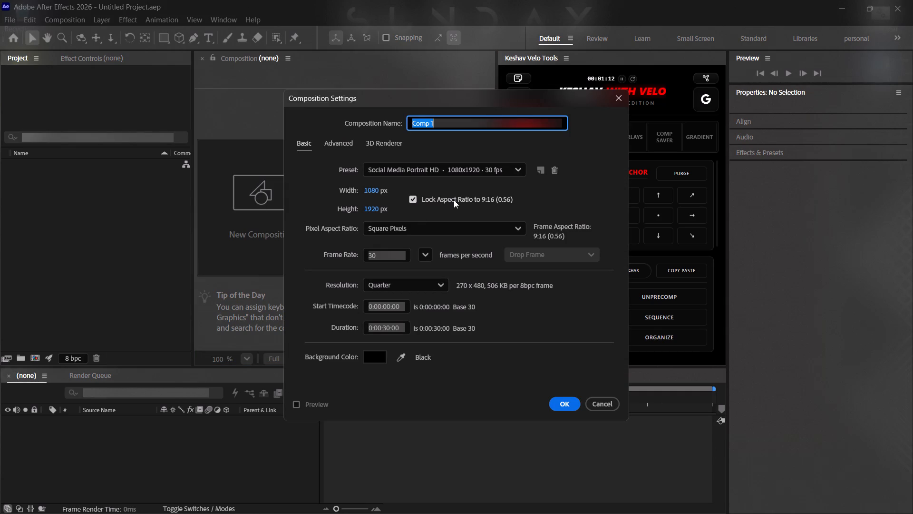
key("BackSpace")
key("s")
key("i")
key("BackSpace")
key("BackSpace")
key("BackSpace")
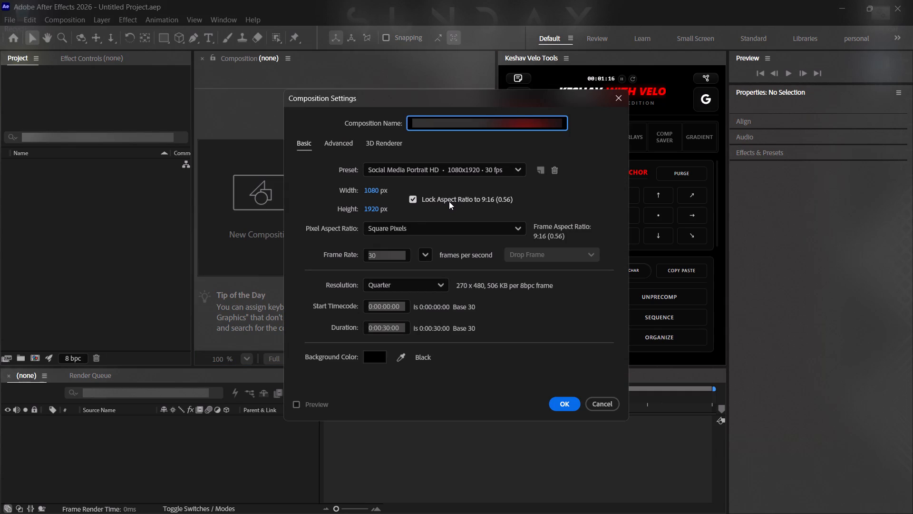
key("s")
key("i")
key("f")
key("t")
key("space")
key("a")
key("t")
key("space")
key("m")
key("i")
key("d")
key("n")
key("i")
key("g")
key("h")
key("t")
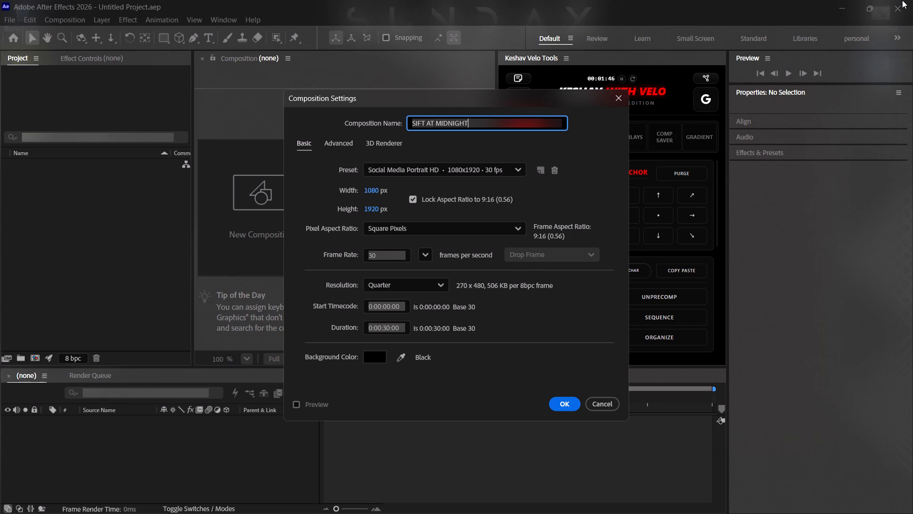
left_click(9, 513)
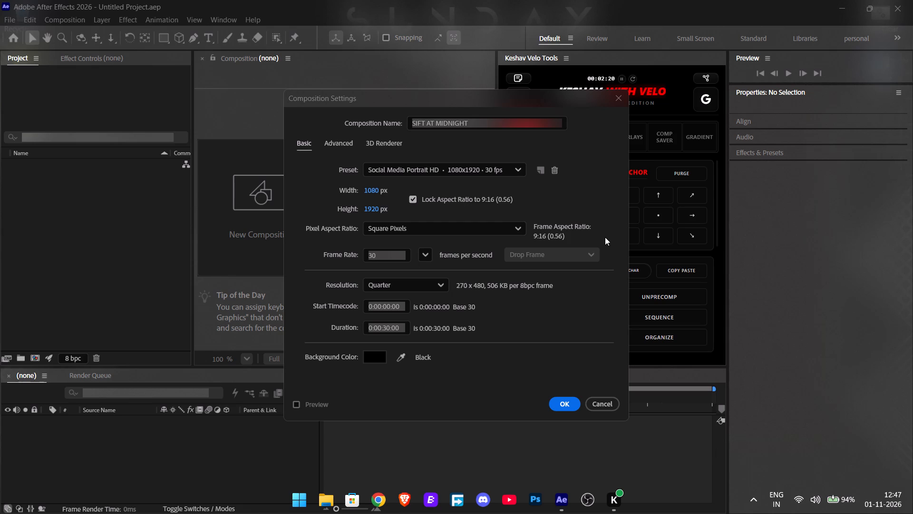
left_click(453, 228)
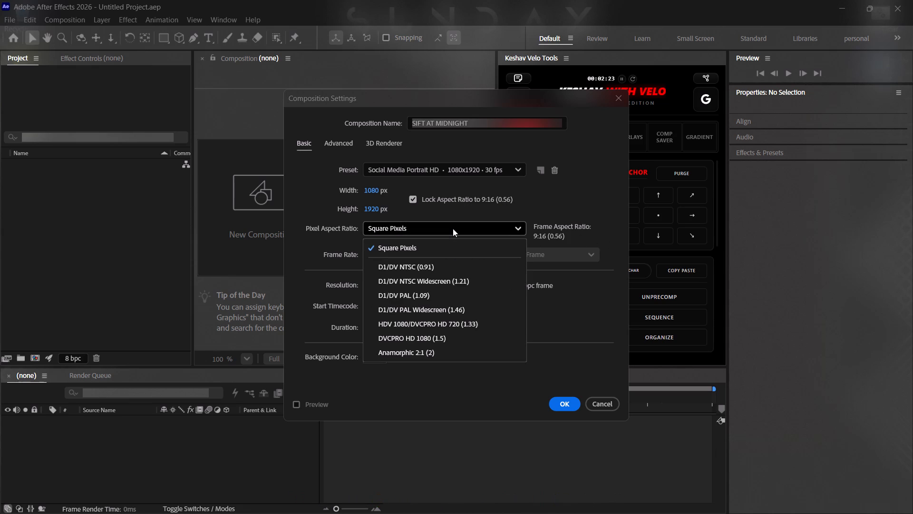
left_click(453, 228)
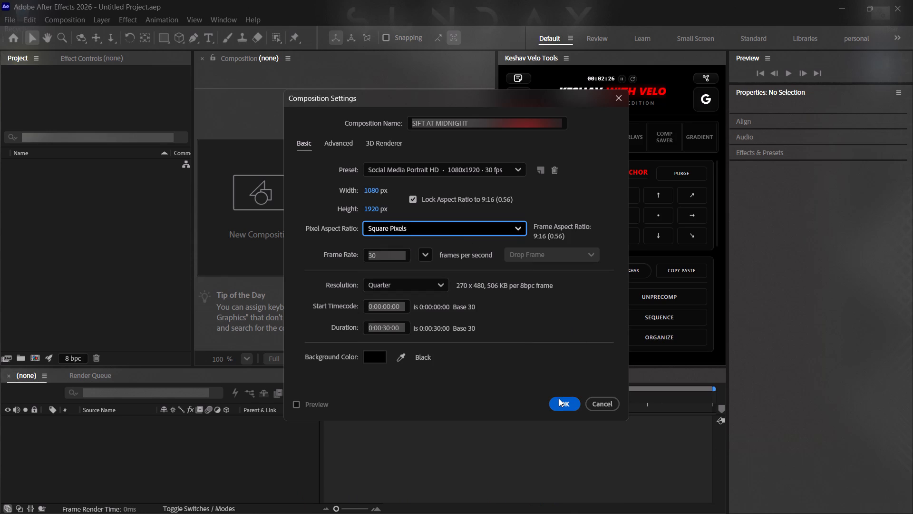
left_click(559, 405)
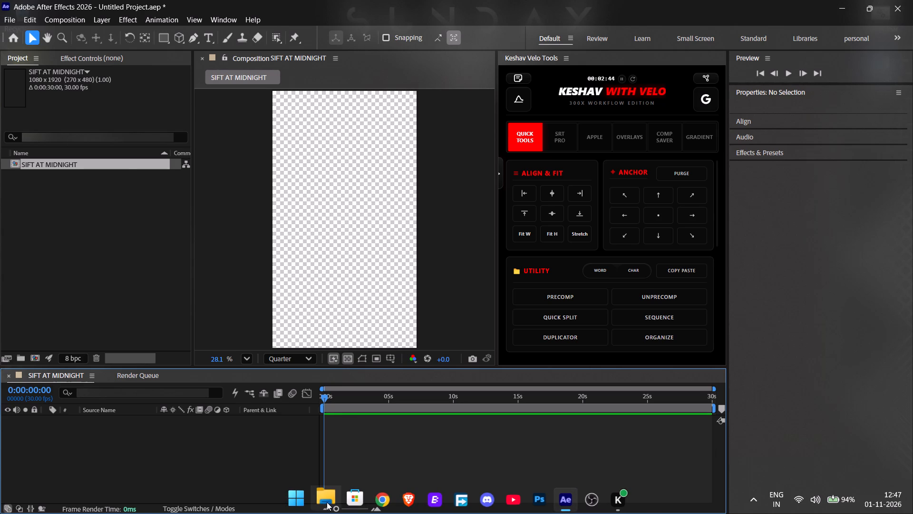
Widen the Keshav Velo Tools and timeline area by narrowing the Preview and Properties column.
left_click_drag(727, 380, 754, 380)
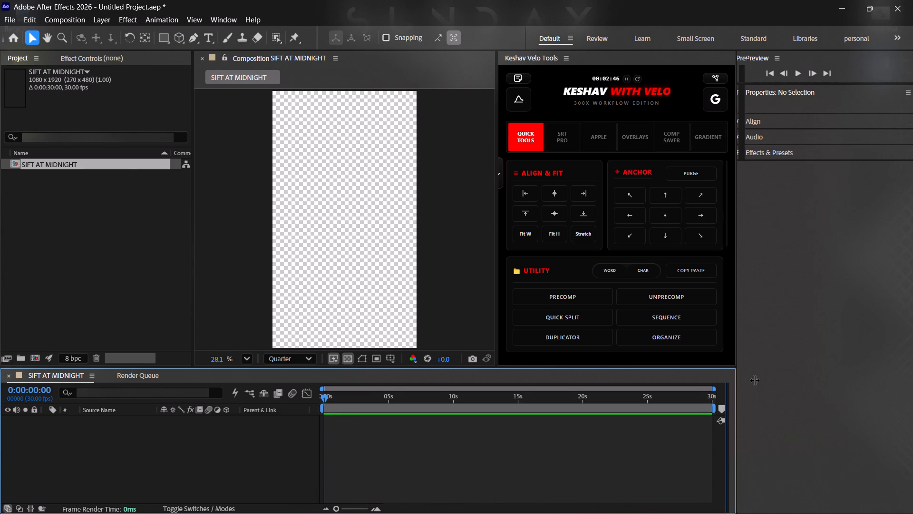
left_click_drag(754, 380, 780, 380)
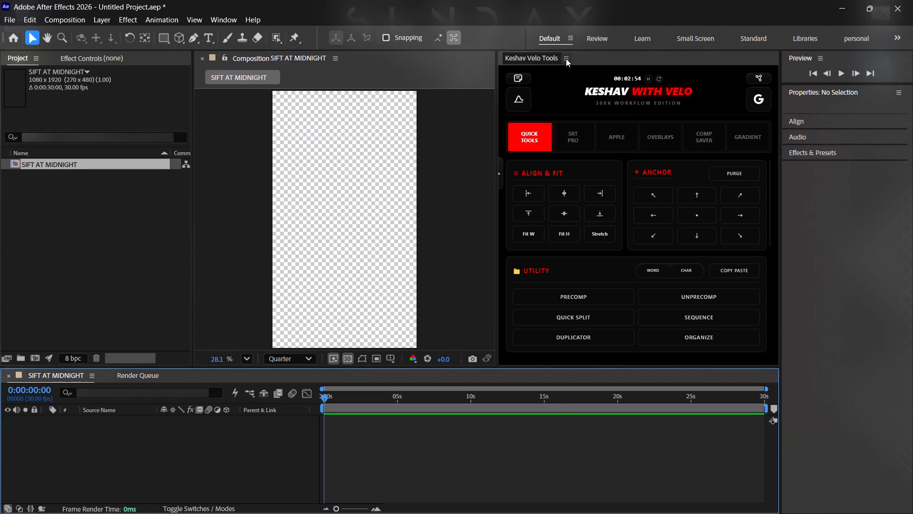
Set the Keshav Velo Tools accent colour to purple #8000FF in its panel settings.
left_click(627, 90)
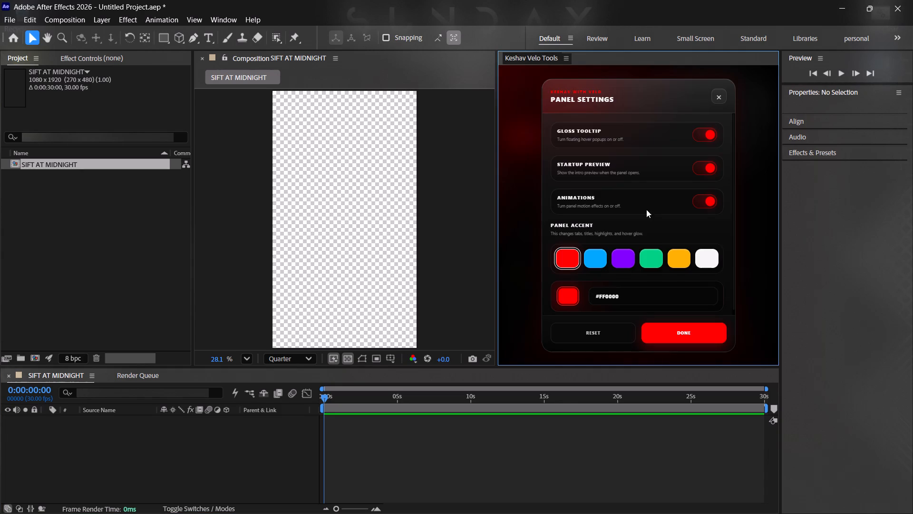
left_click(619, 259)
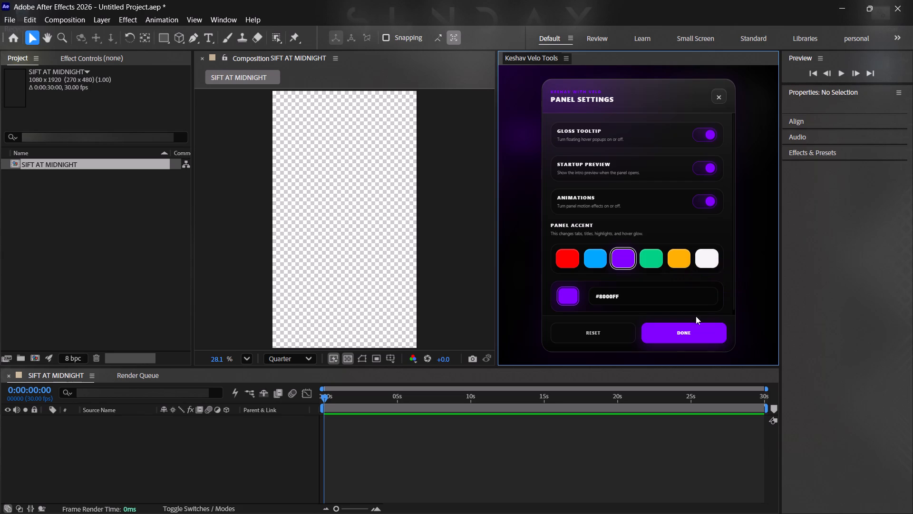
left_click(681, 329)
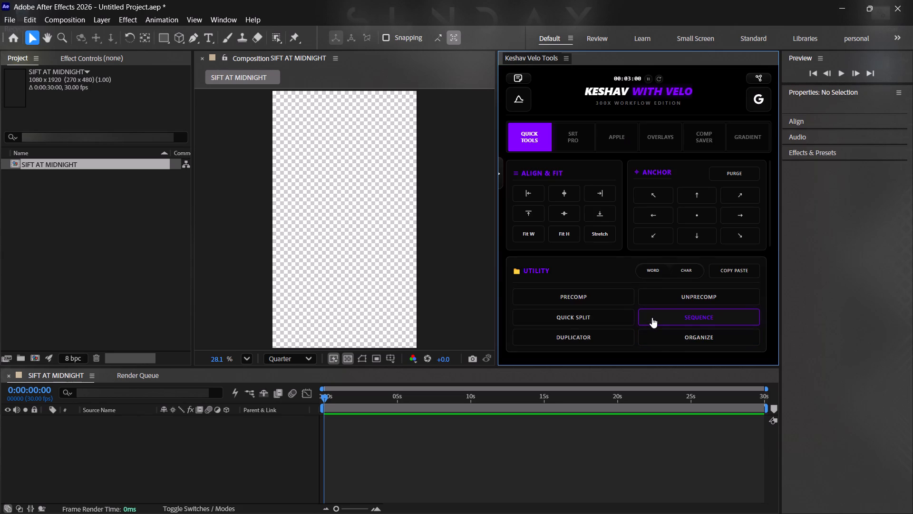
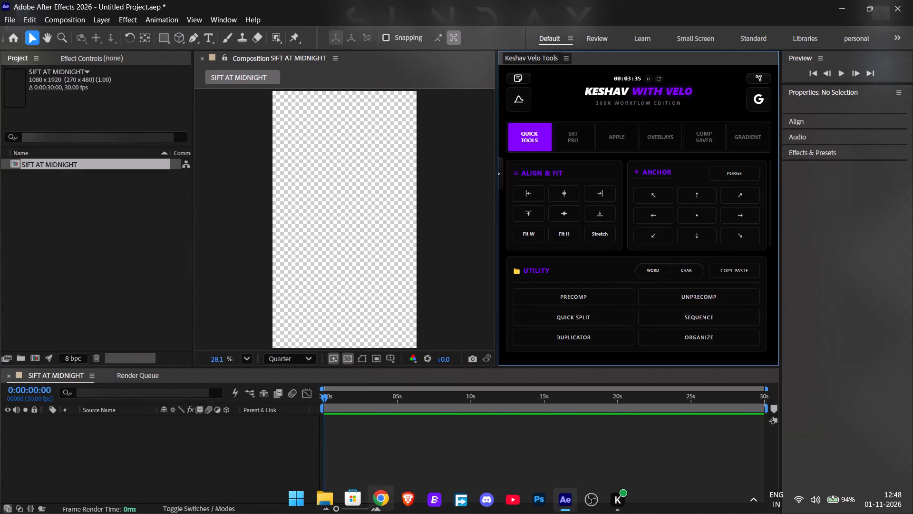
Delete the The.Lunchbox.2013 MKV video from the Captures folder in File Explorer.
left_click(324, 502)
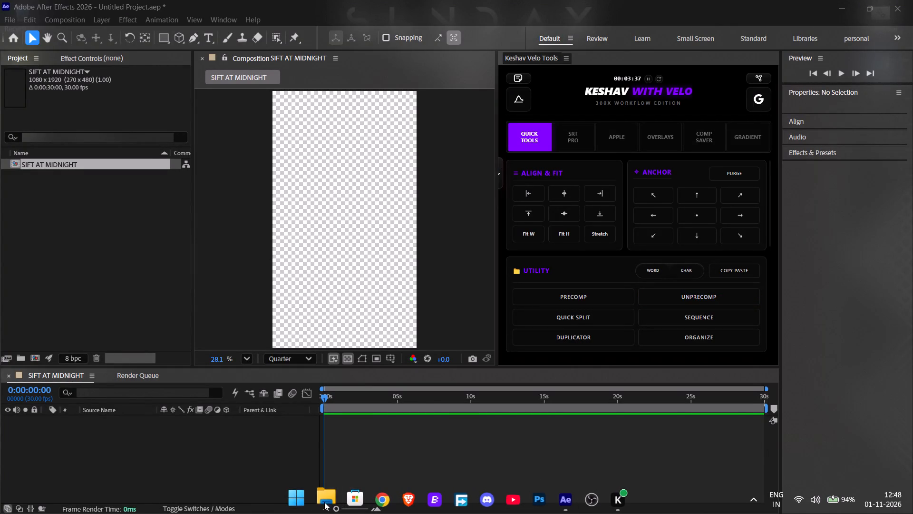
left_click(281, 417)
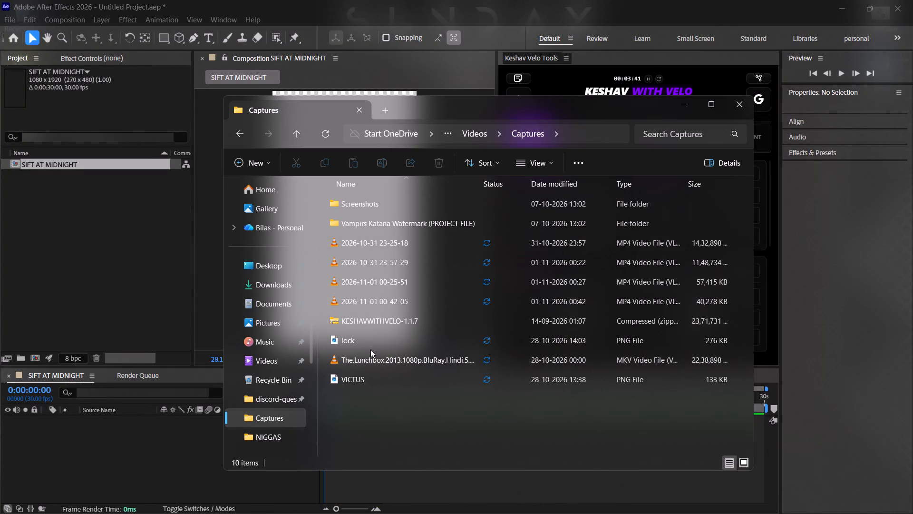
left_click(369, 358)
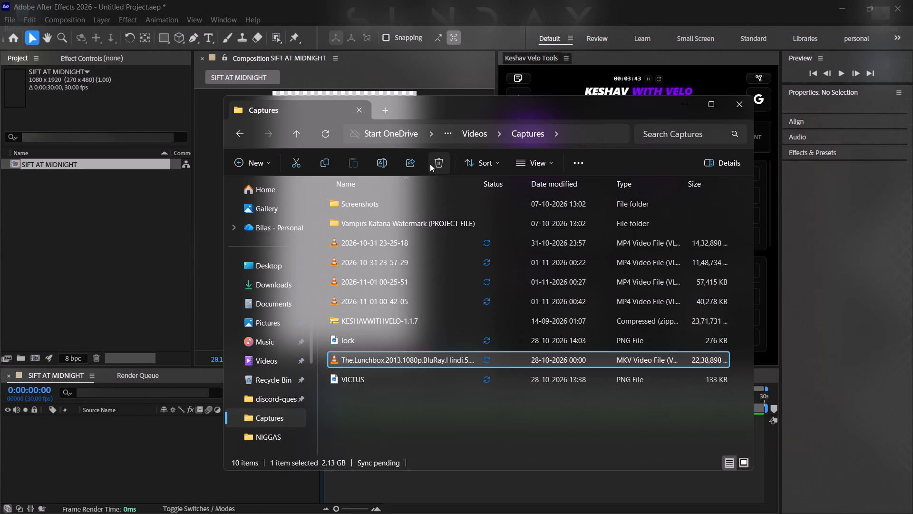
left_click(435, 163)
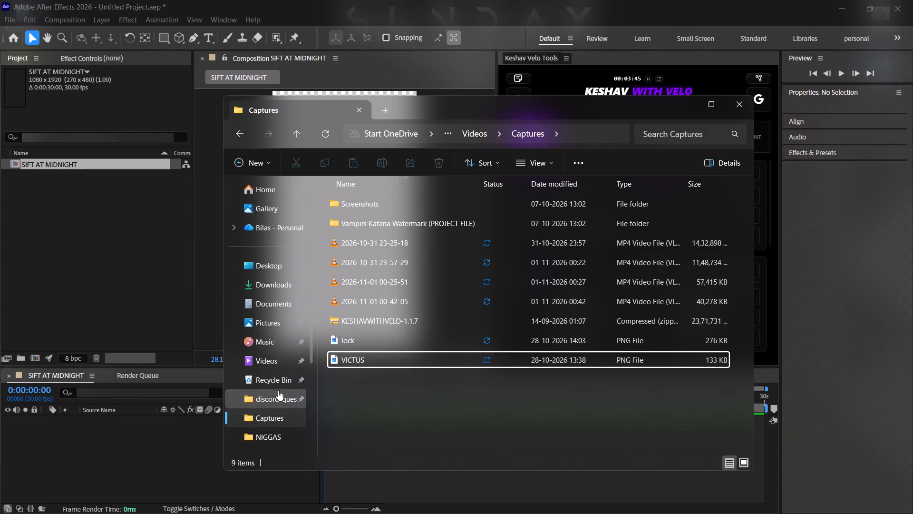
Empty the Recycle Bin to remove the deleted video permanently.
left_click(289, 378)
left_click_drag(466, 346, 437, 196)
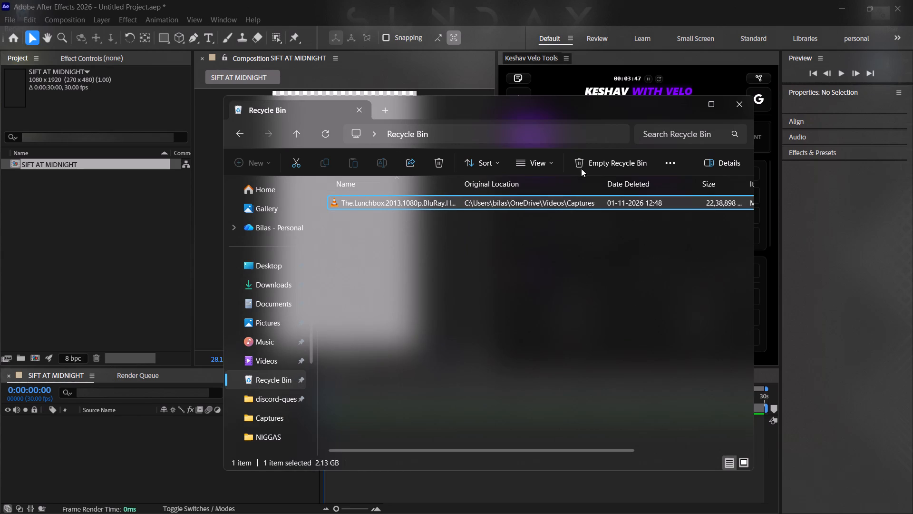
left_click(583, 166)
left_click(487, 303)
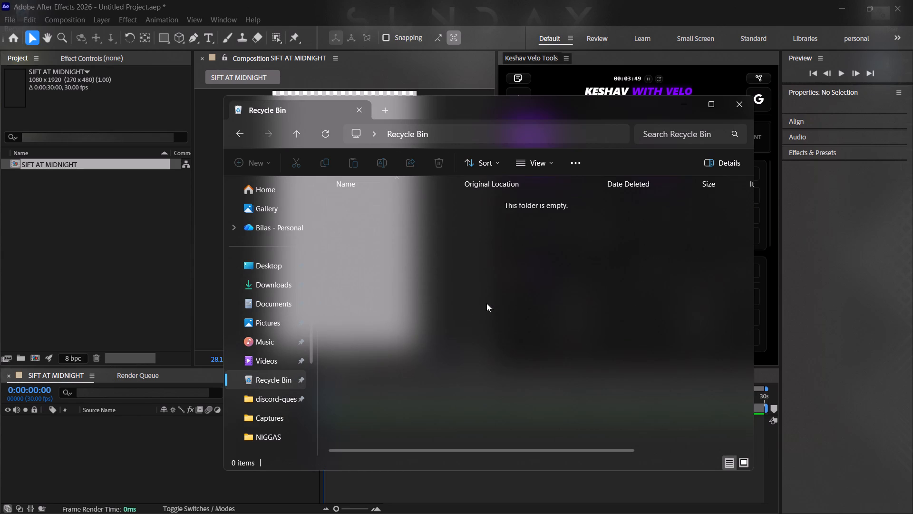
left_click(286, 405)
left_click(284, 421)
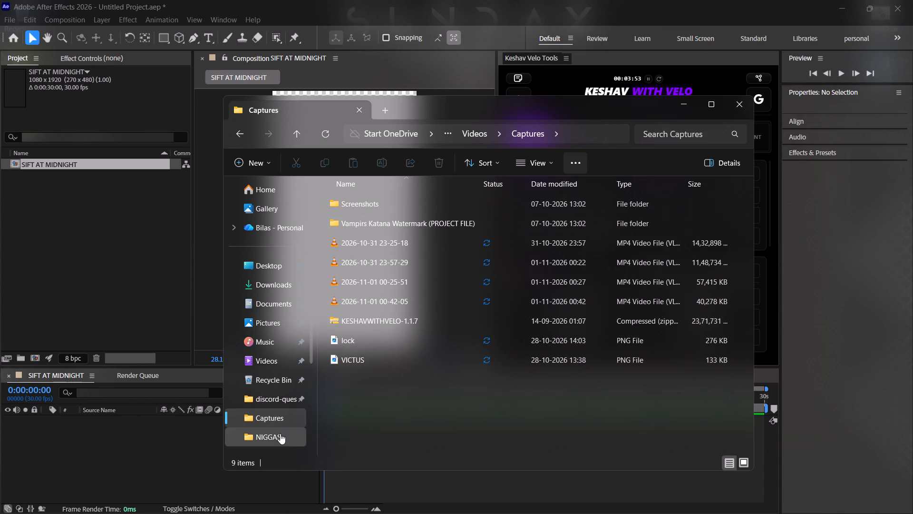
double_click(389, 238)
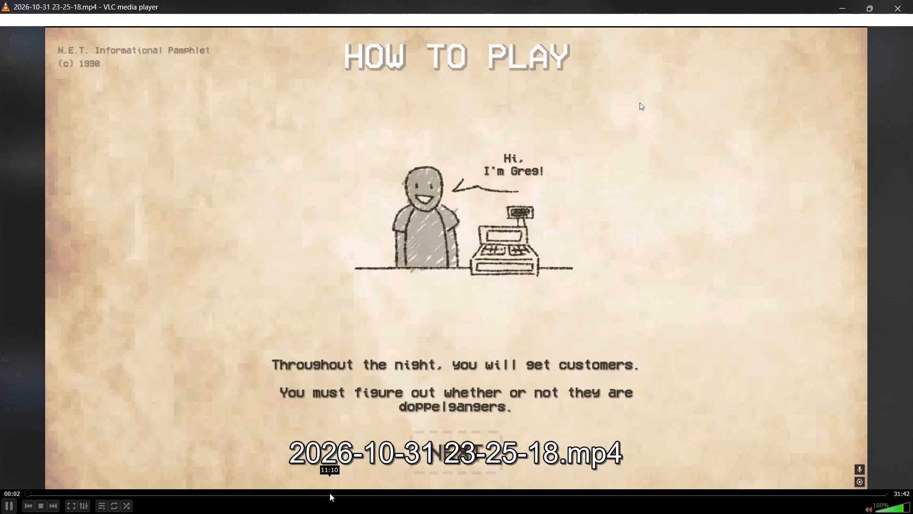
left_click(329, 496)
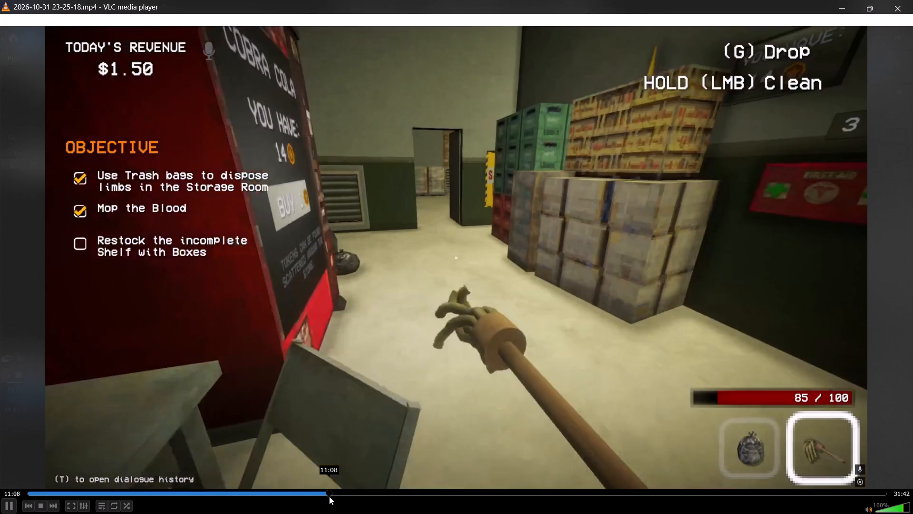
left_click(292, 493)
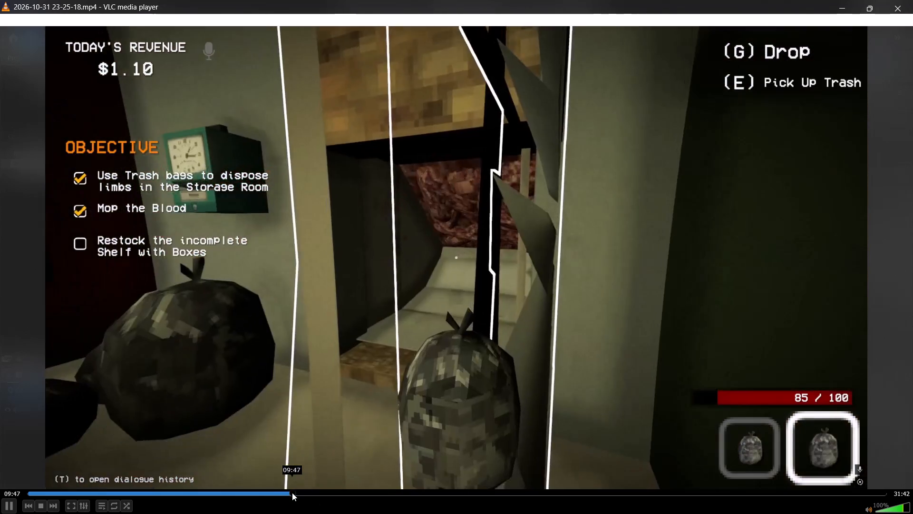
left_click(254, 495)
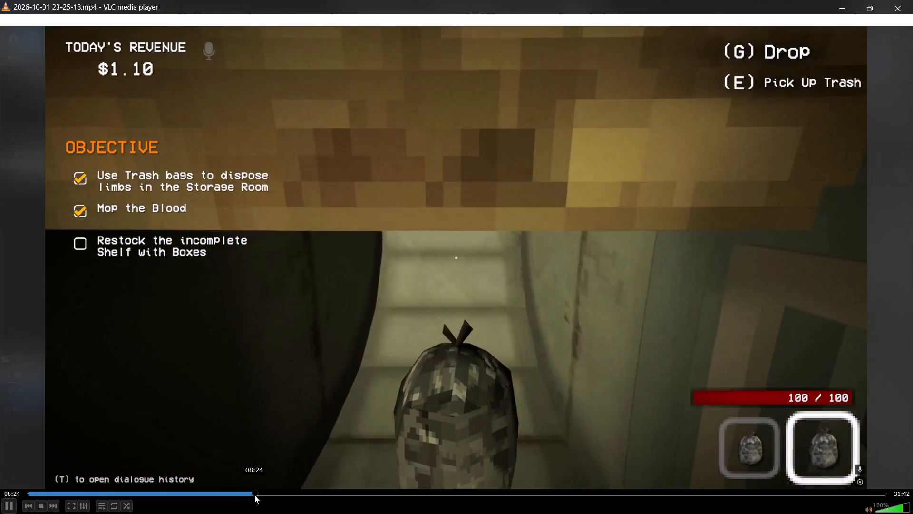
left_click(236, 494)
left_click(219, 492)
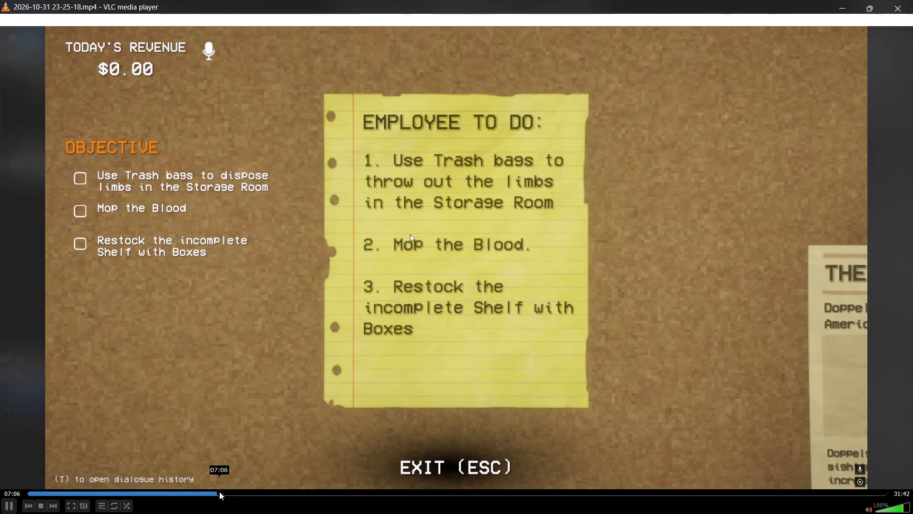
left_click(197, 491)
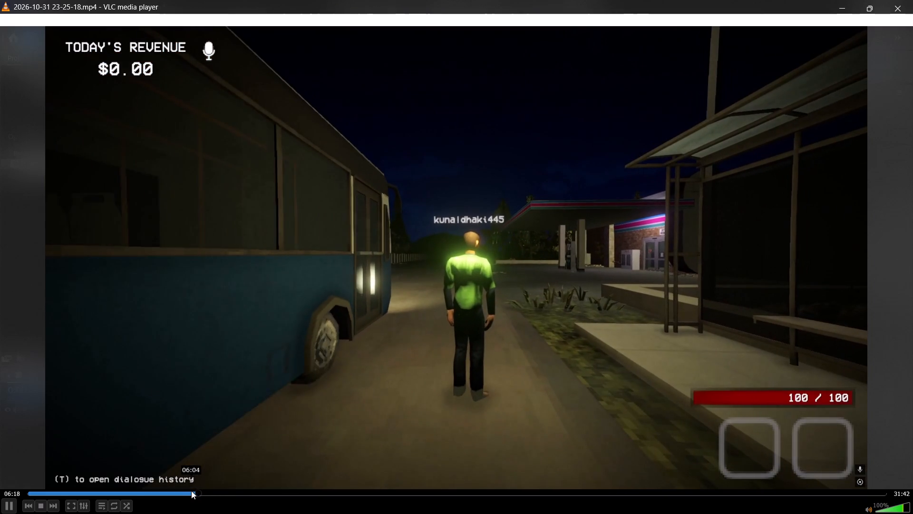
left_click(186, 491)
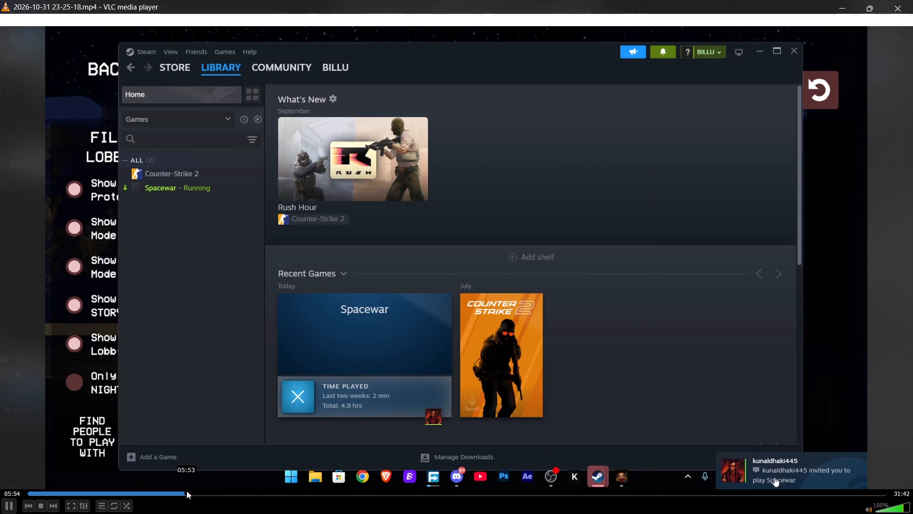
left_click(396, 321)
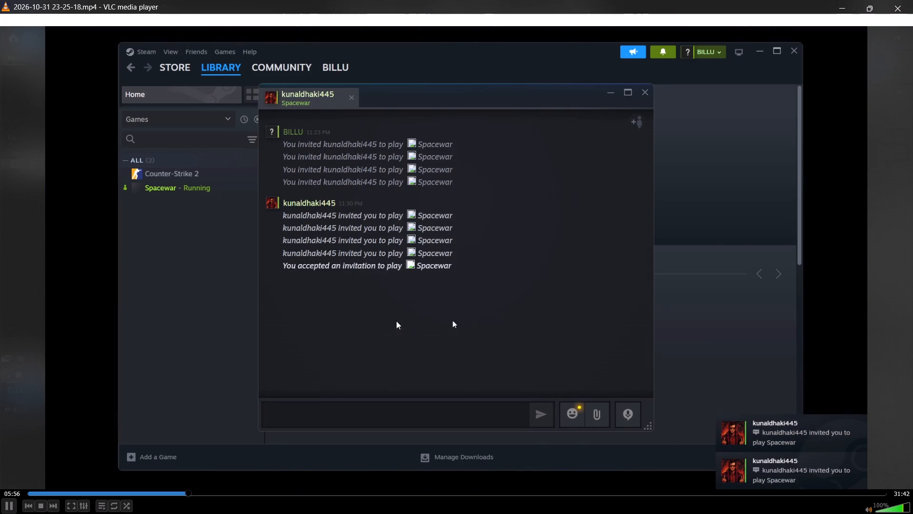
left_click(6, 505)
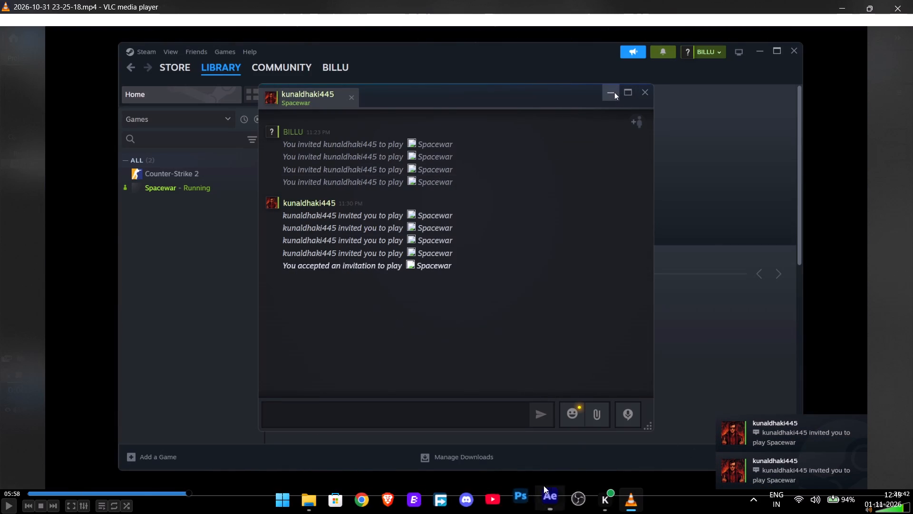
left_click(912, 0)
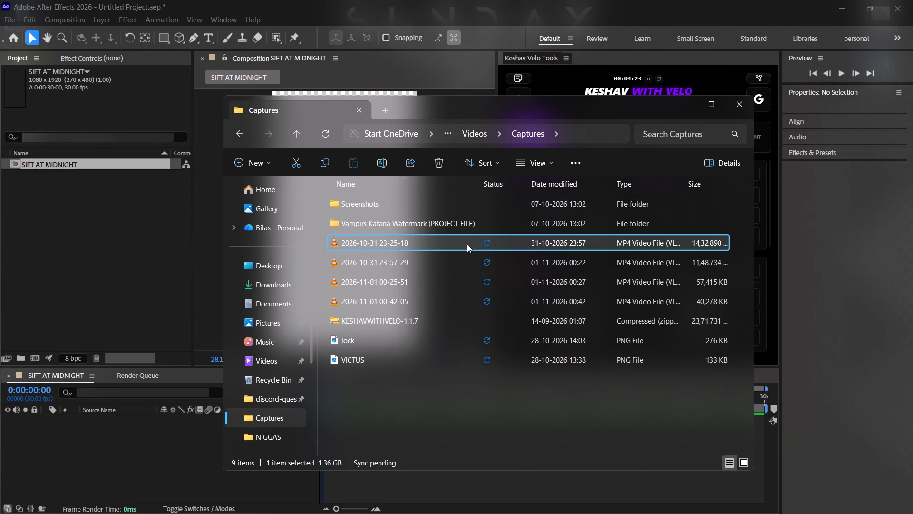
left_click_drag(467, 244, 115, 246)
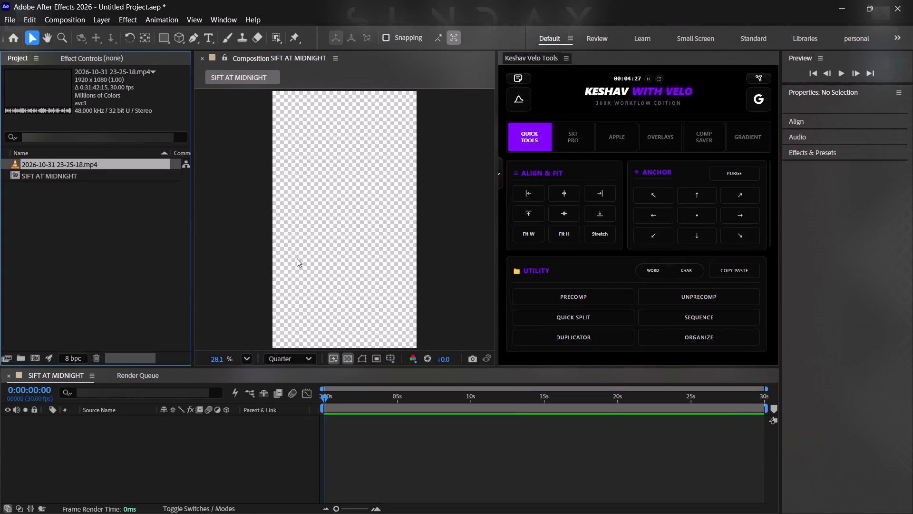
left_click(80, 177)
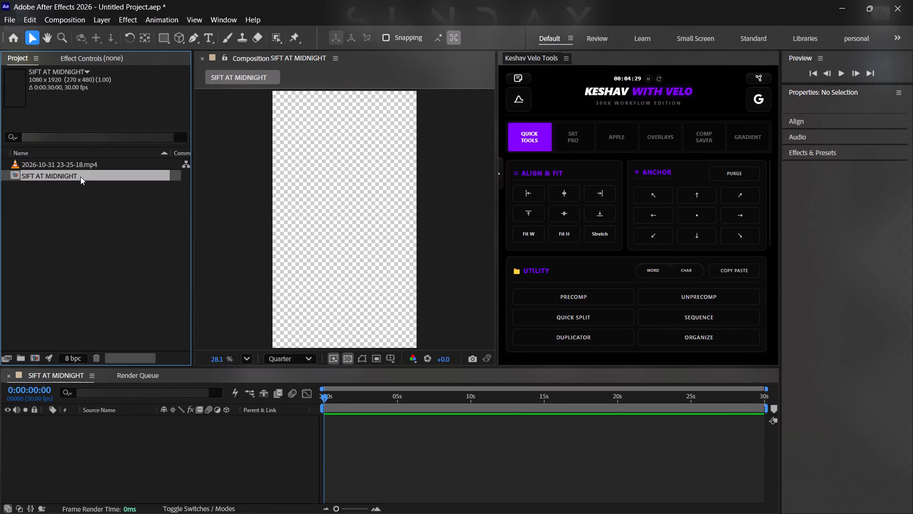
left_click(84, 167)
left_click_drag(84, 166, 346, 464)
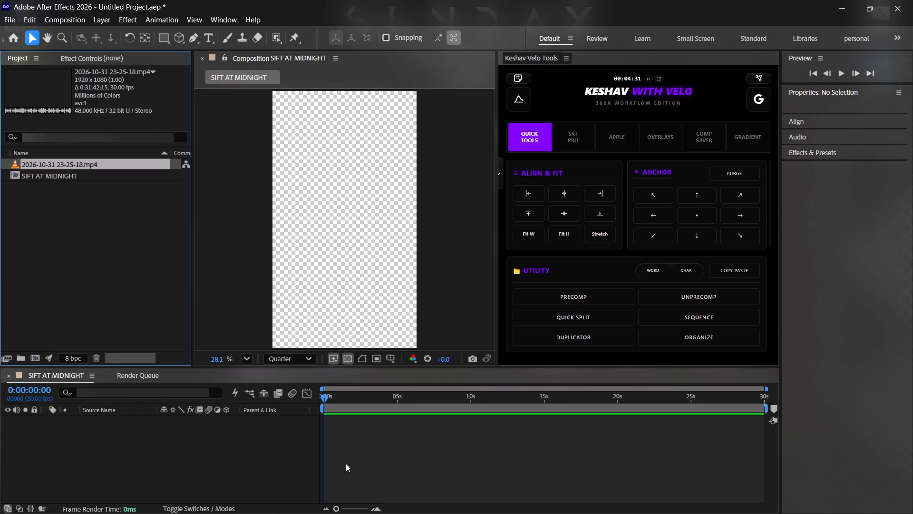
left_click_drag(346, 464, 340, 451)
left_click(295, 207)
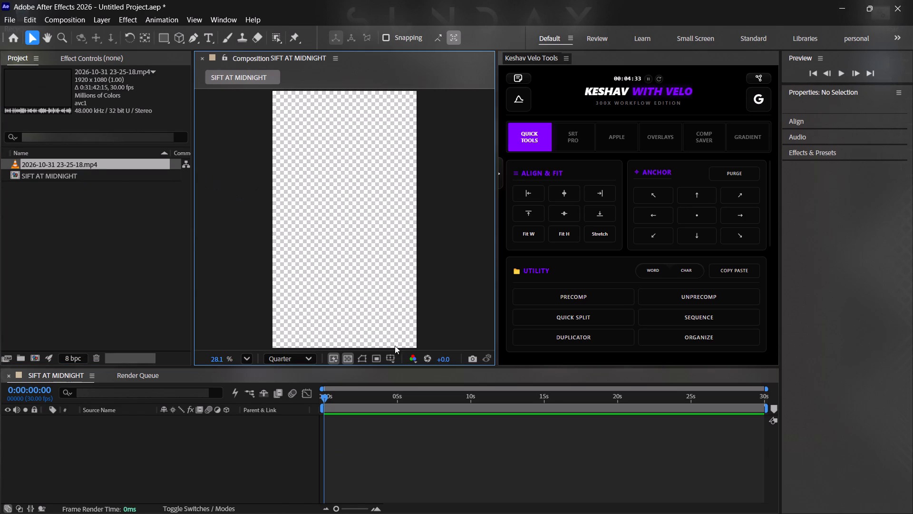
left_click(334, 498)
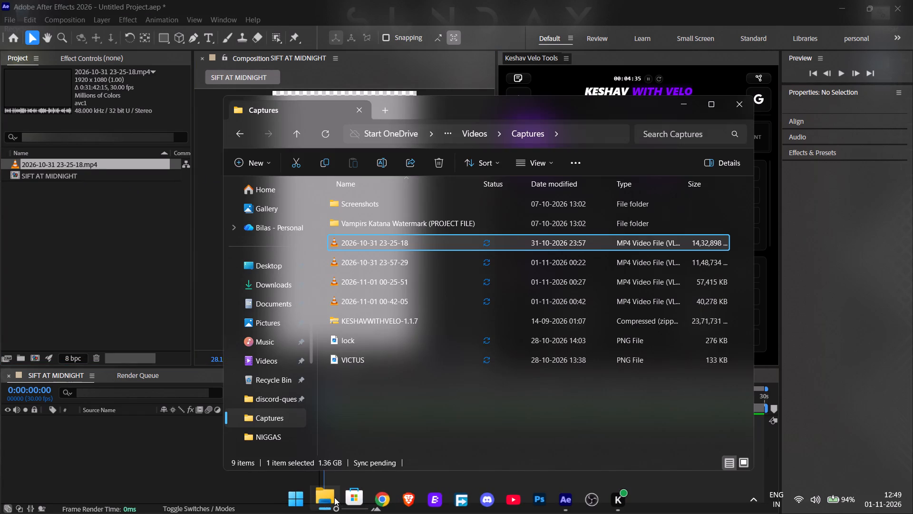
left_click_drag(427, 237, 473, 491)
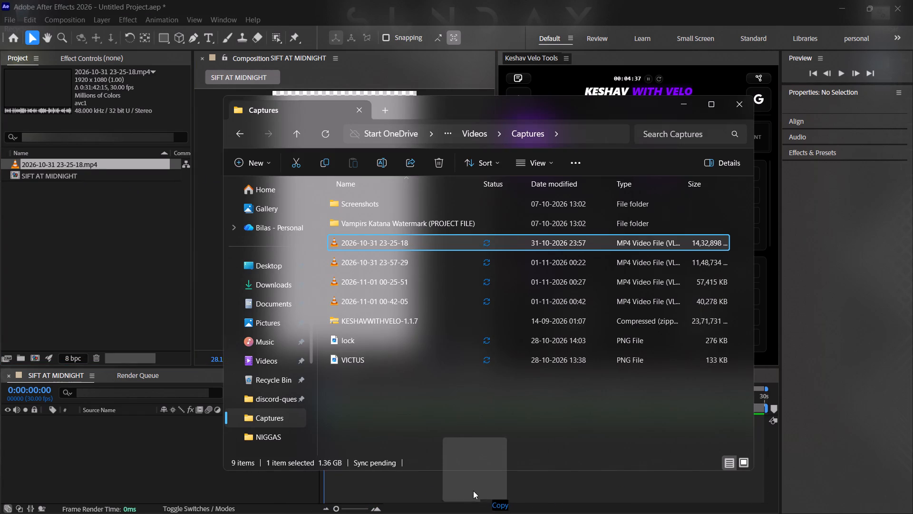
left_click_drag(473, 491, 473, 482)
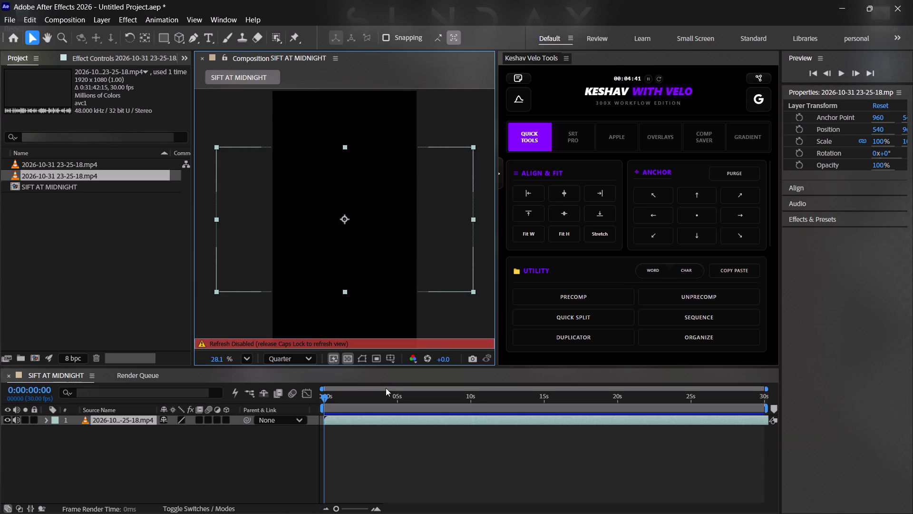
Play the composition from its start to review the gameplay footage, stopping at about 18 seconds.
key("space")
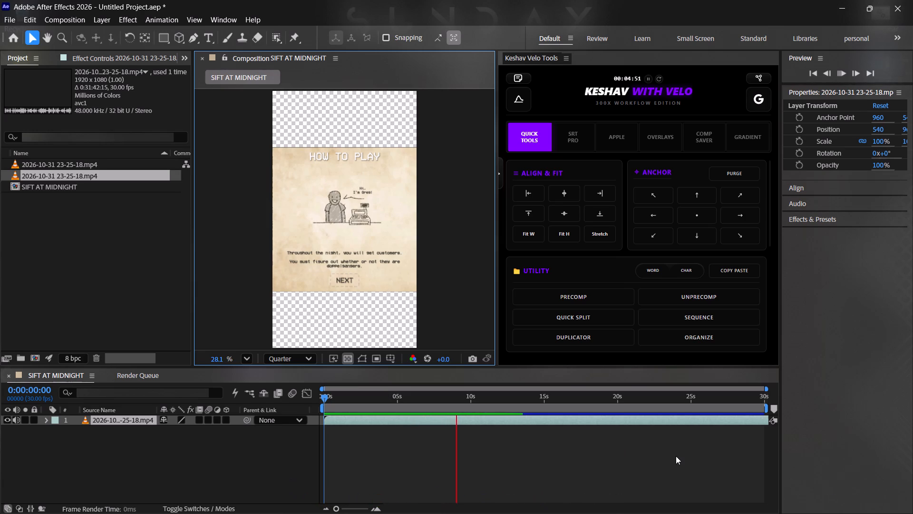
key("space")
key("space")
key("space")
key("space")
key("space")
key("space")
key("space")
key("space")
key("space")
key("space")
key("space")
key("space")
key("space")
key("space")
key("space")
key("space")
key("space")
key("space")
key("space")
key("space")
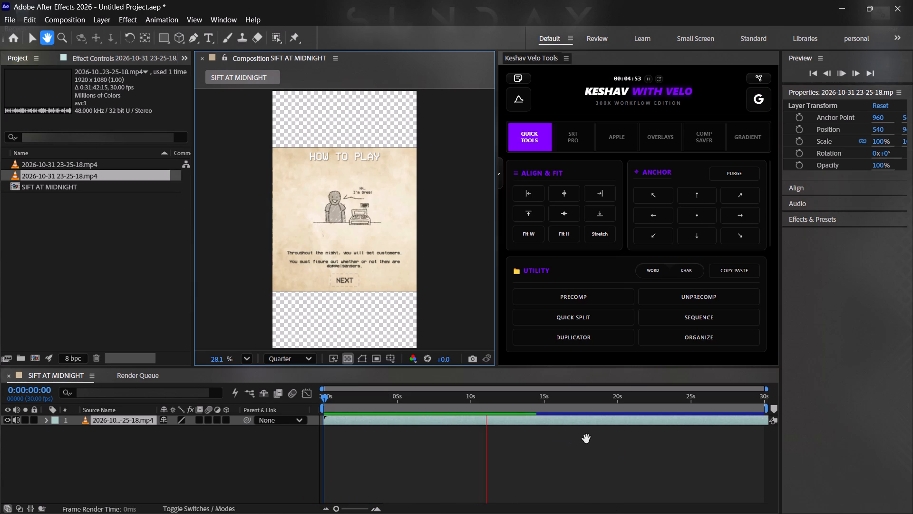
left_click_drag(598, 441, 514, 441)
left_click(593, 439)
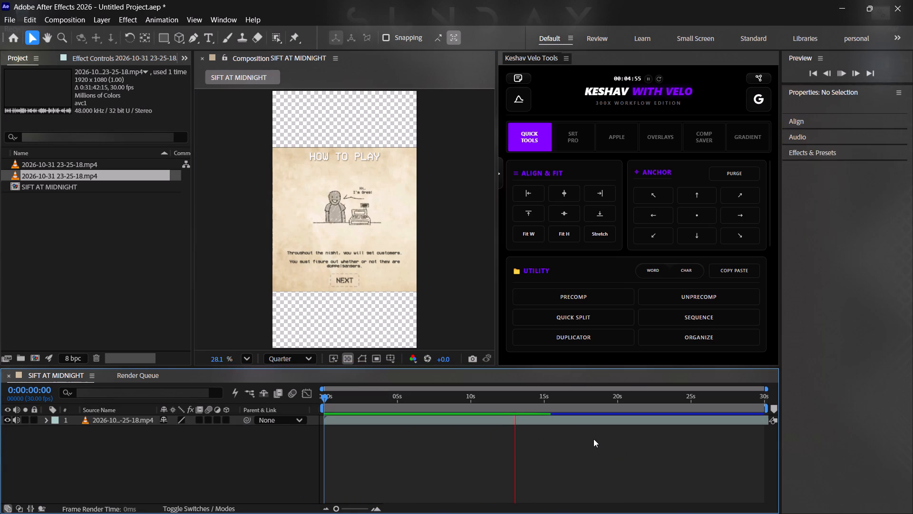
key("space")
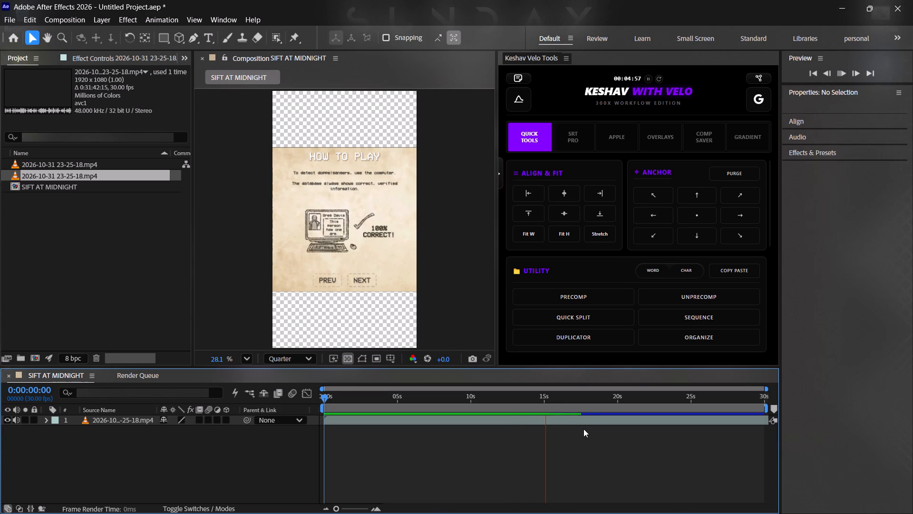
left_click(523, 467)
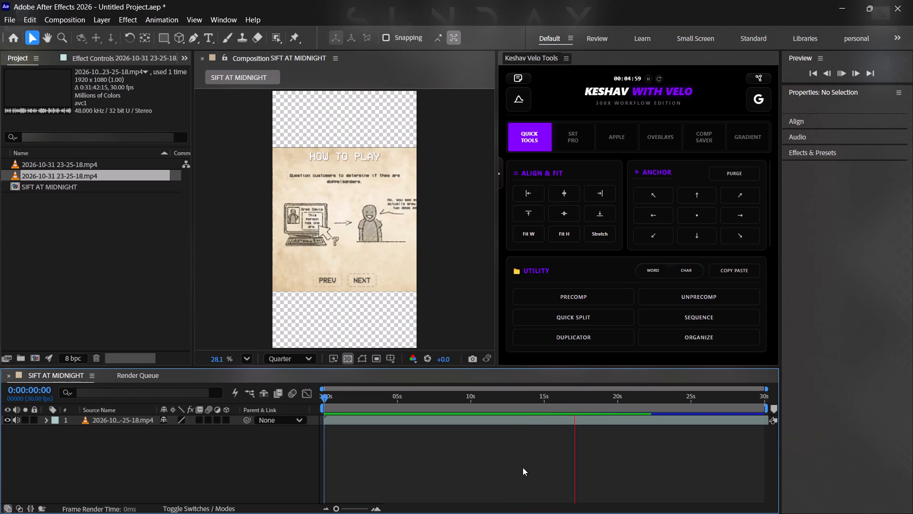
key("space")
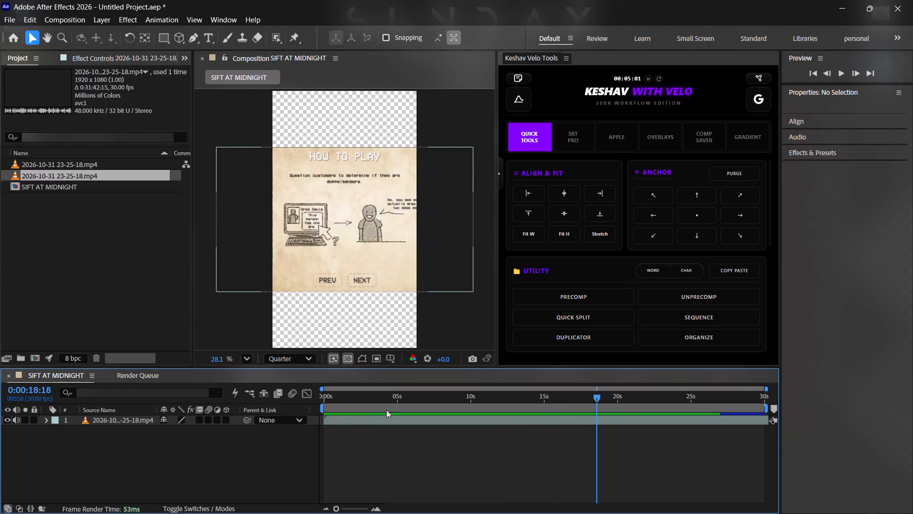
Set the composition preview resolution to Half after trying Full, Auto and Quarter.
left_click(301, 359)
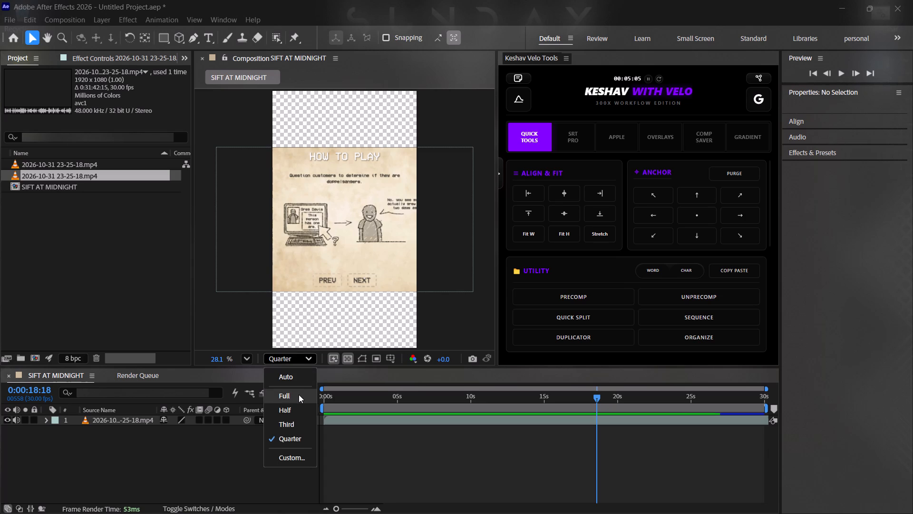
left_click(299, 395)
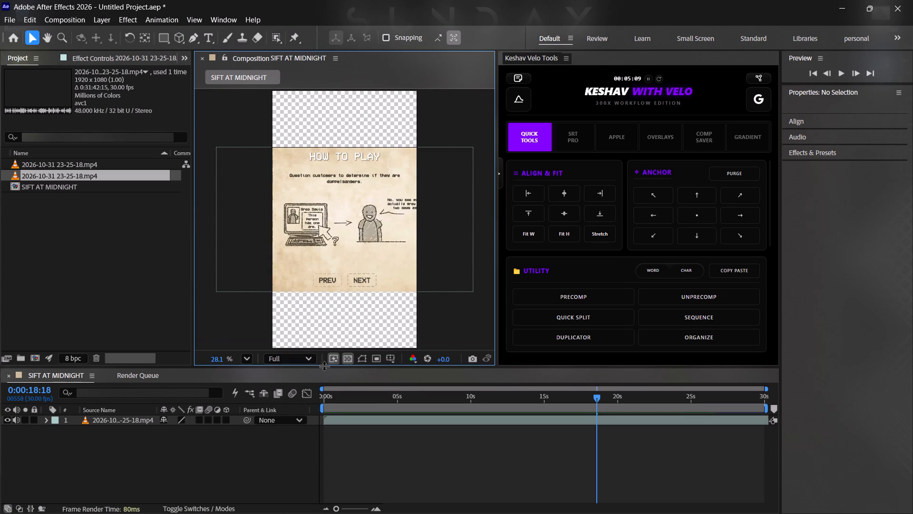
left_click(314, 358)
left_click(294, 380)
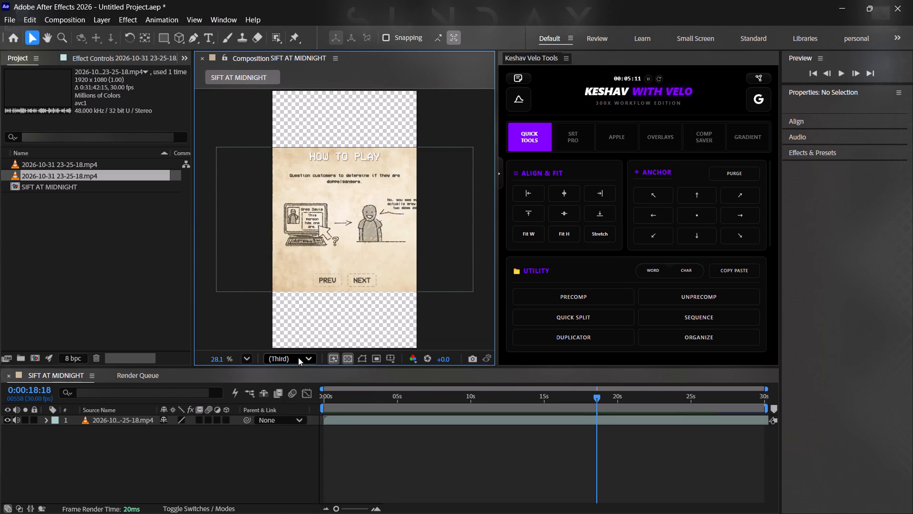
left_click(298, 357)
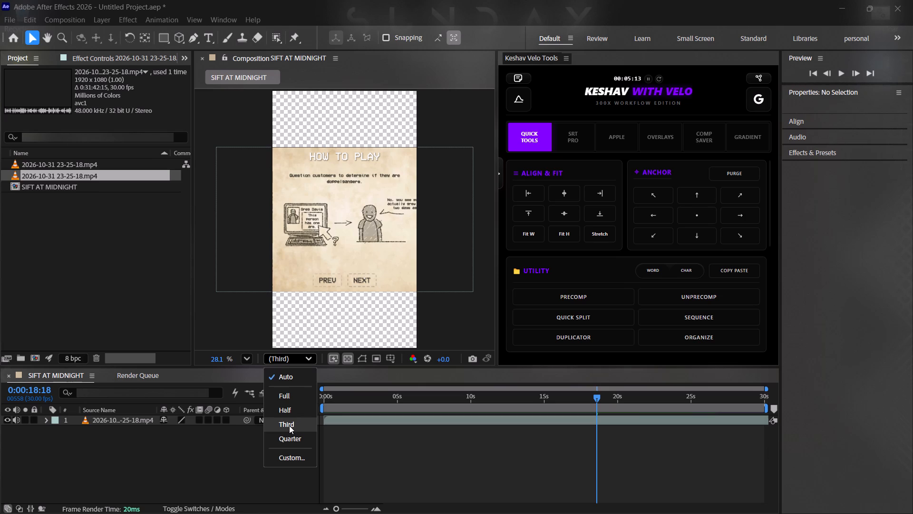
left_click(286, 441)
left_click(303, 354)
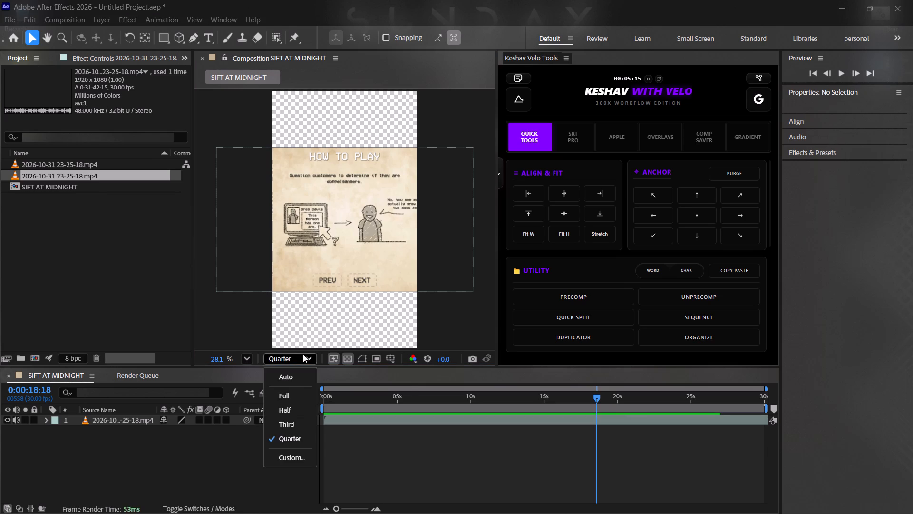
left_click(293, 408)
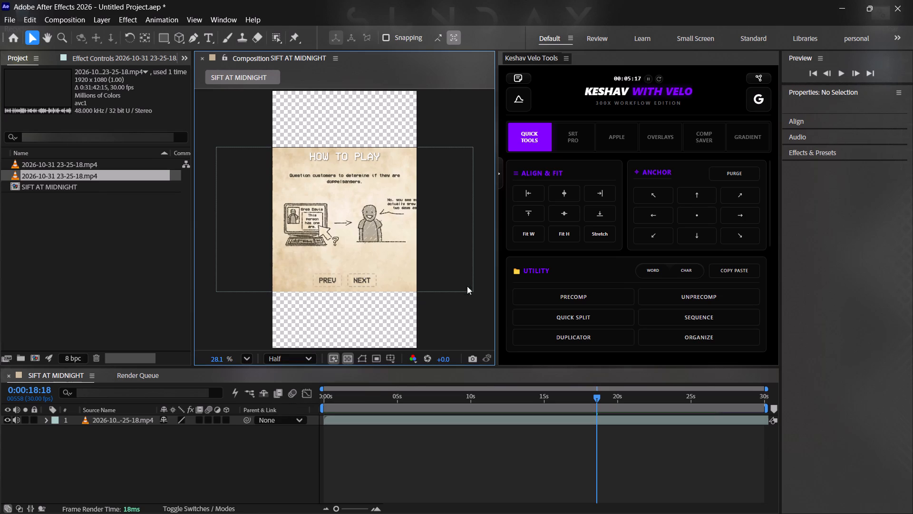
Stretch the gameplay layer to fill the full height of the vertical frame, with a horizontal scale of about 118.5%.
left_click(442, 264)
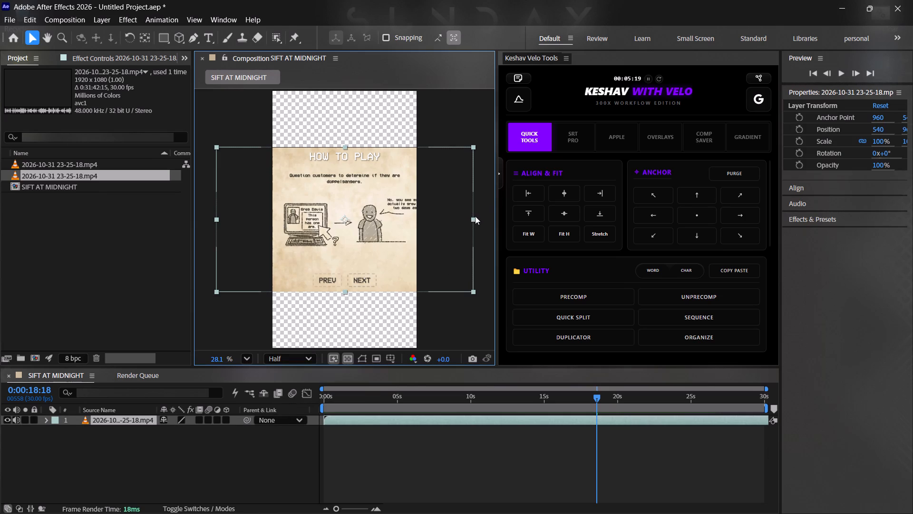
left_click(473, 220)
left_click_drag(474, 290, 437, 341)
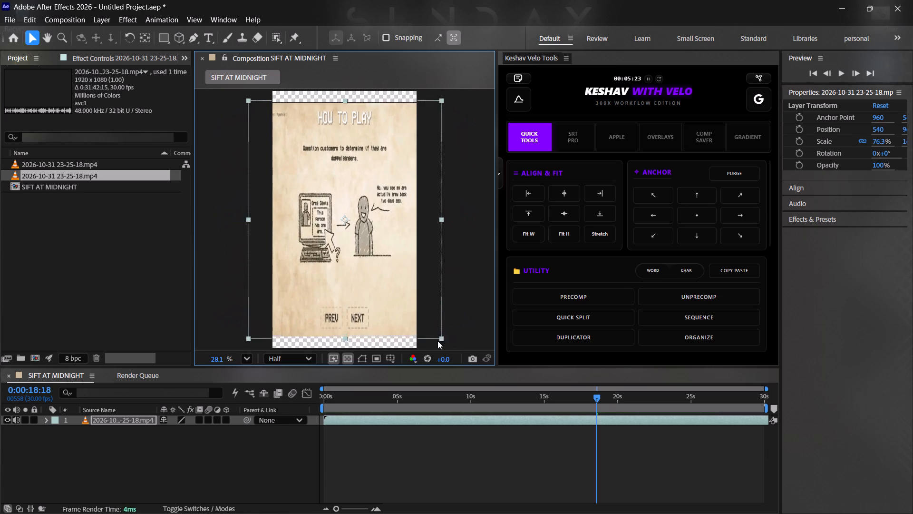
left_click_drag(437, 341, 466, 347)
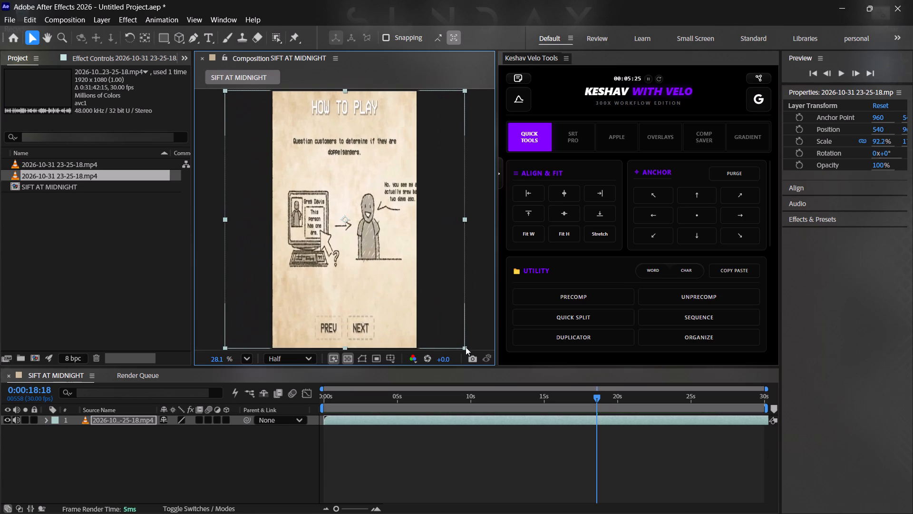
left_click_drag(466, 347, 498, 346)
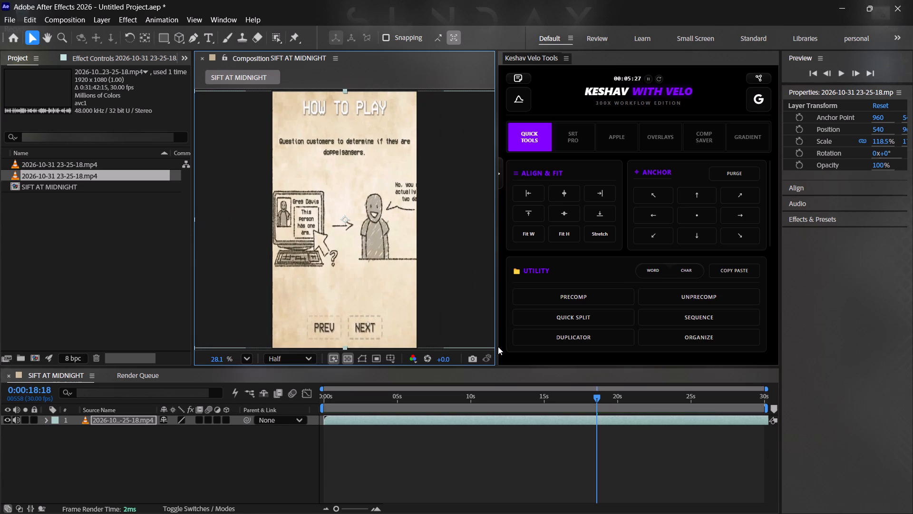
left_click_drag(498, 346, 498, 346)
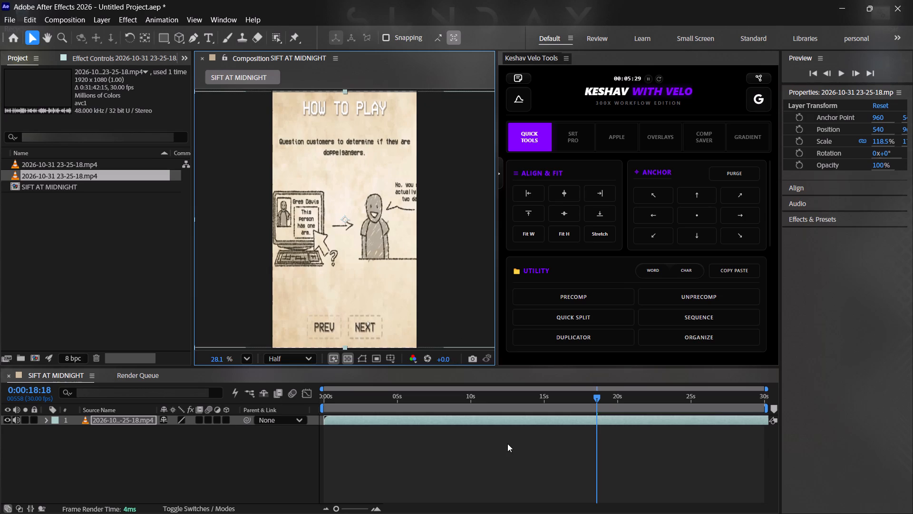
Scrub the gameplay layer to the end of the composition and play it back from the start for about two seconds.
left_click(507, 444)
left_click(350, 419)
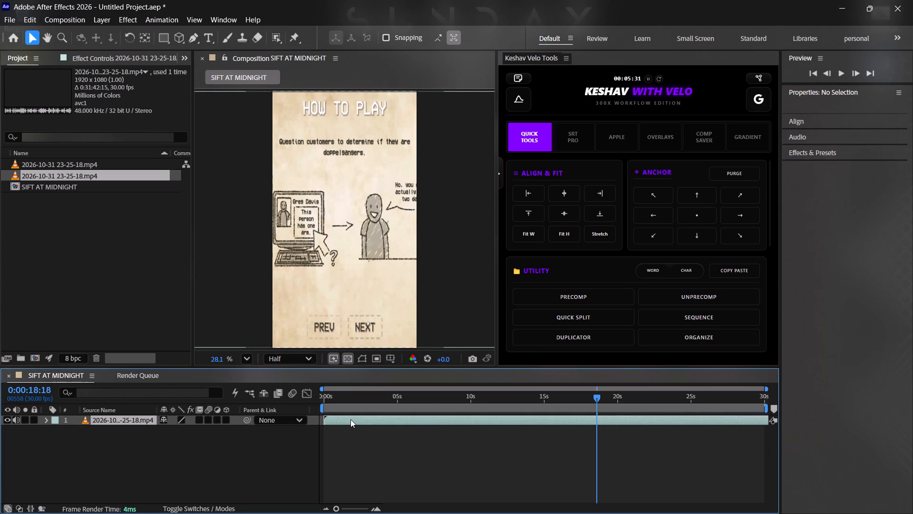
key("space")
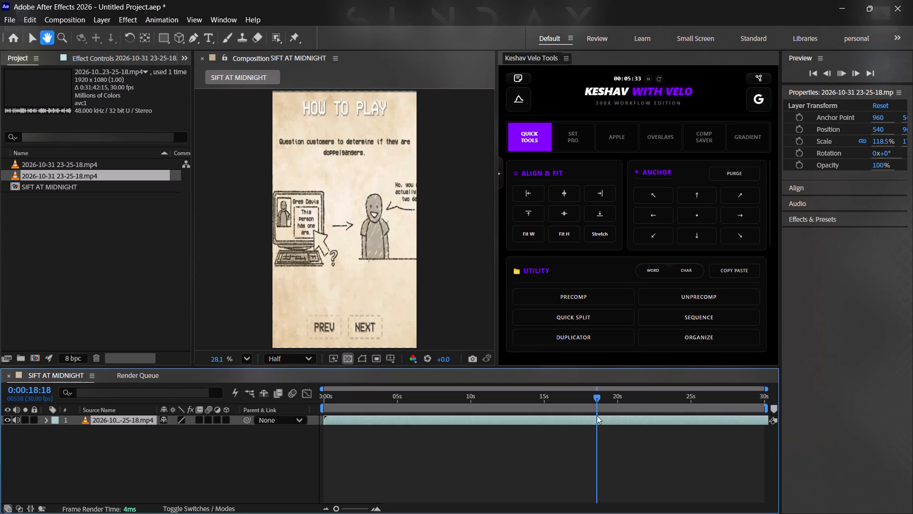
left_click_drag(596, 397, 786, 406)
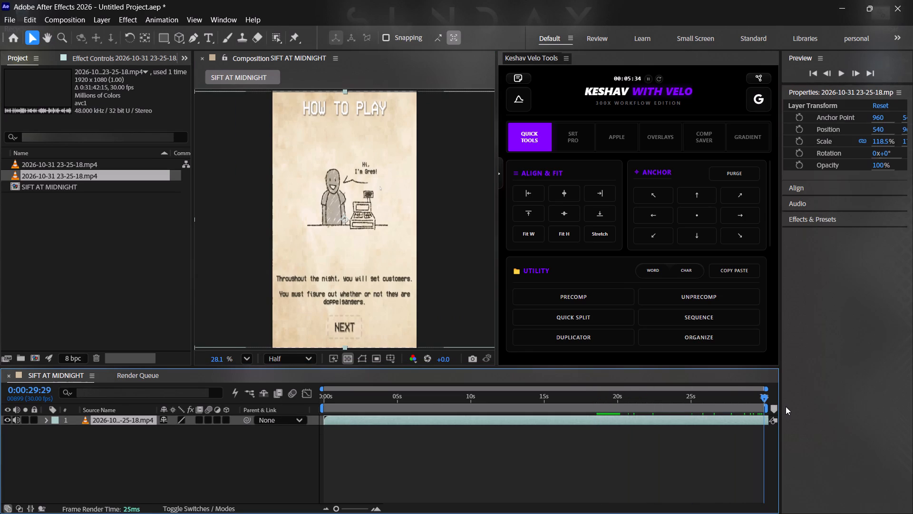
left_click_drag(786, 406, 788, 407)
key("space")
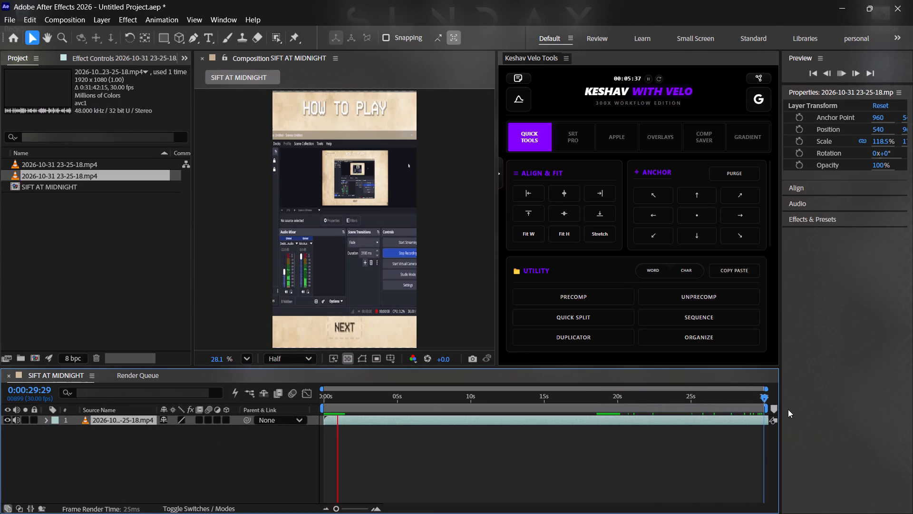
key("space")
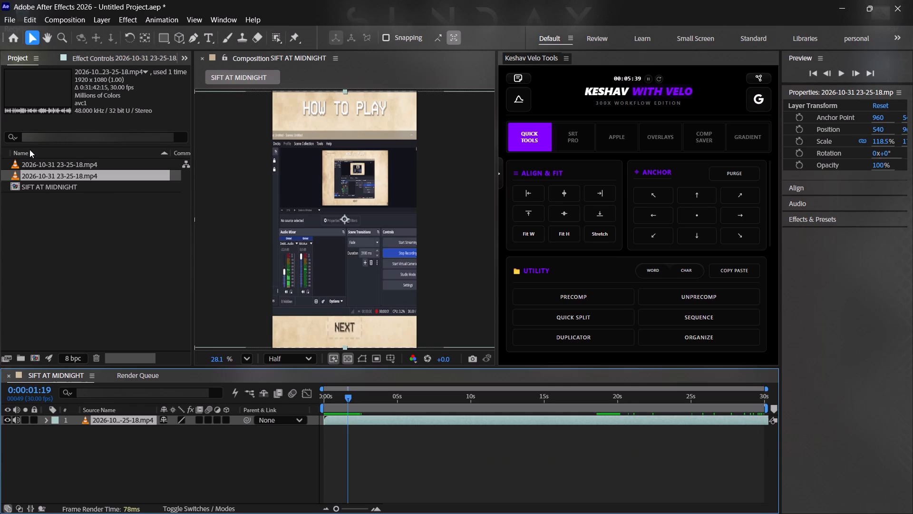
left_click(104, 167)
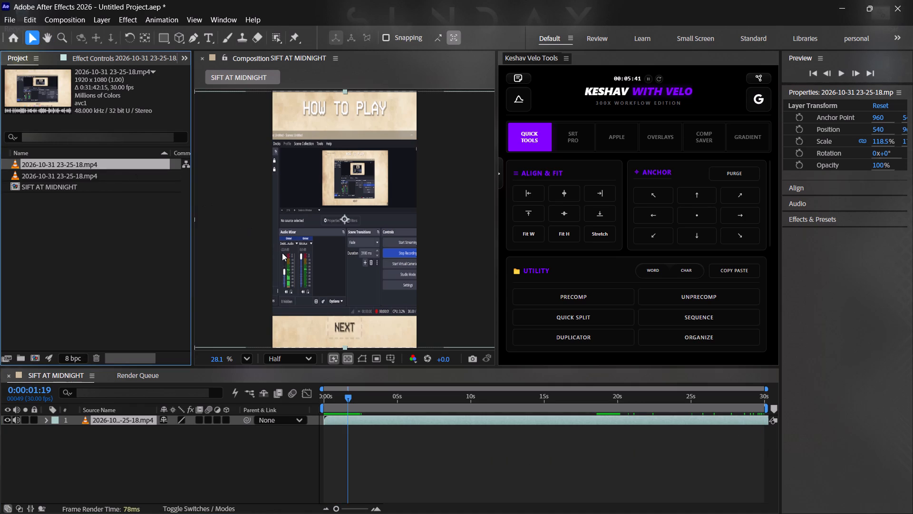
key("Delete")
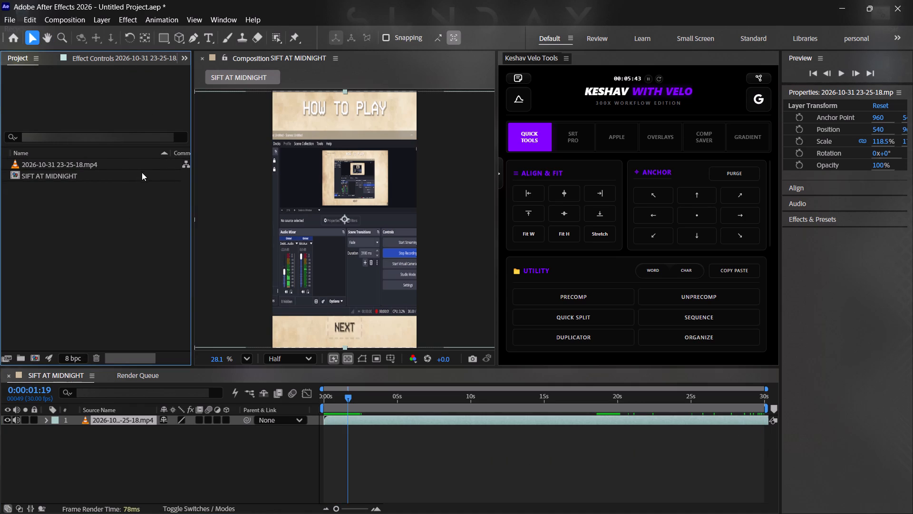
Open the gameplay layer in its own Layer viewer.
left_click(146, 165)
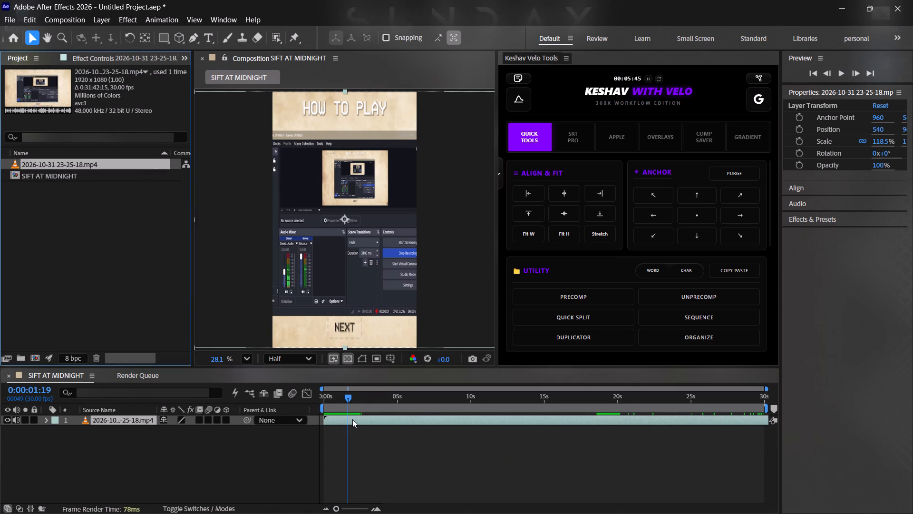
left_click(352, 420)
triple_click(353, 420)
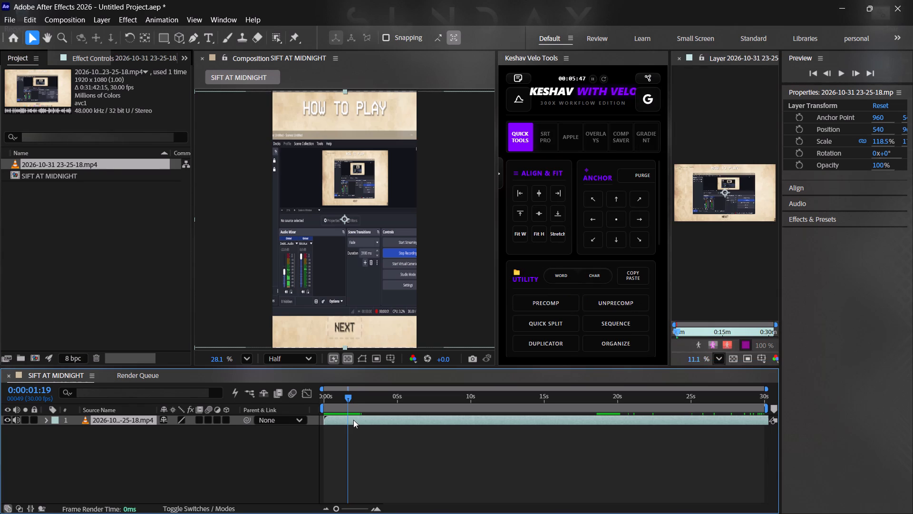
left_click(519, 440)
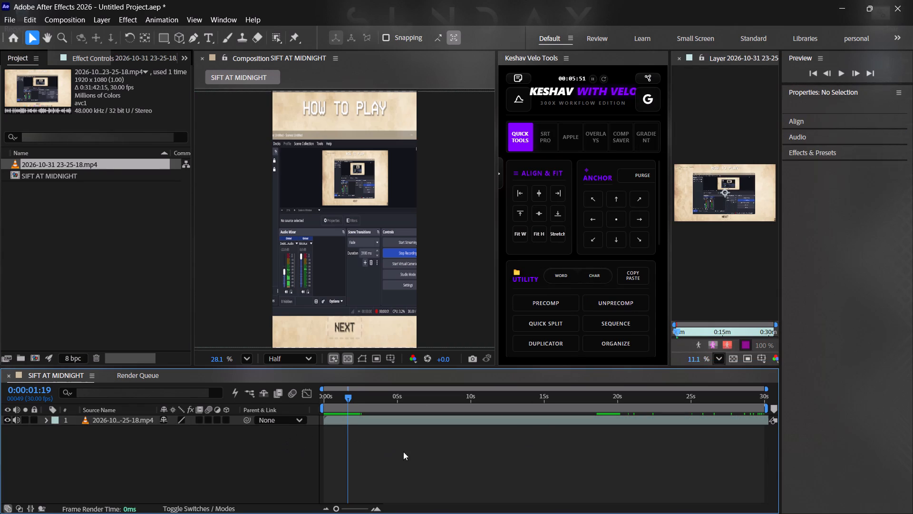
Examine the first three seconds of the gameplay footage by scrubbing at frame level and replaying from the start.
left_click_drag(472, 445, 453, 447)
left_click_drag(333, 507, 379, 510)
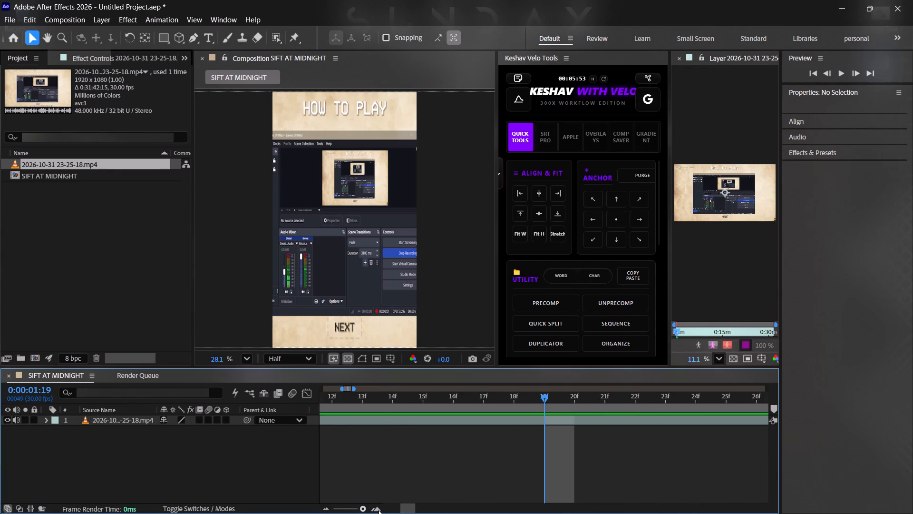
left_click_drag(379, 510, 388, 511)
key("space")
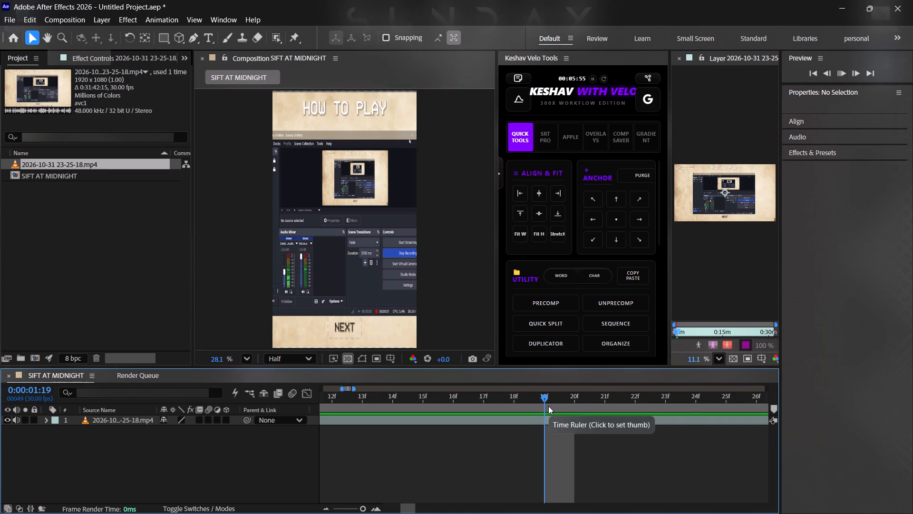
left_click_drag(546, 398, 687, 418)
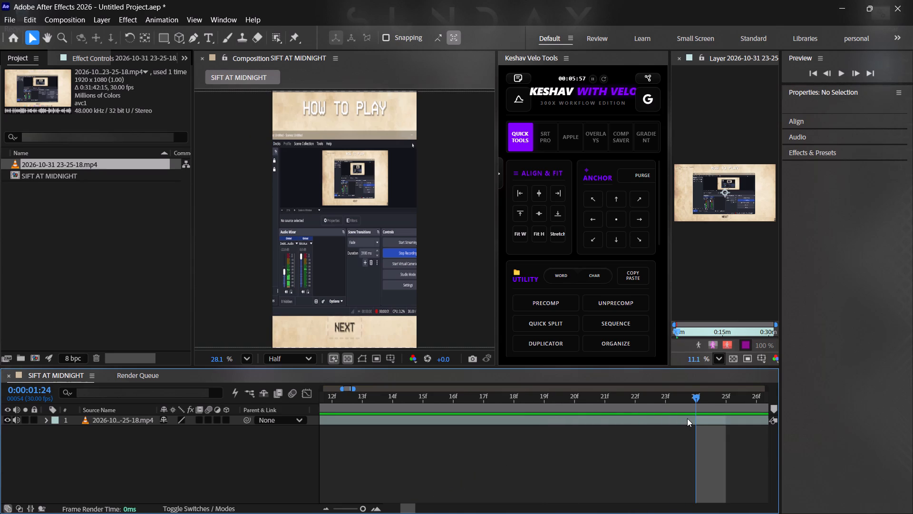
left_click_drag(698, 399, 762, 407)
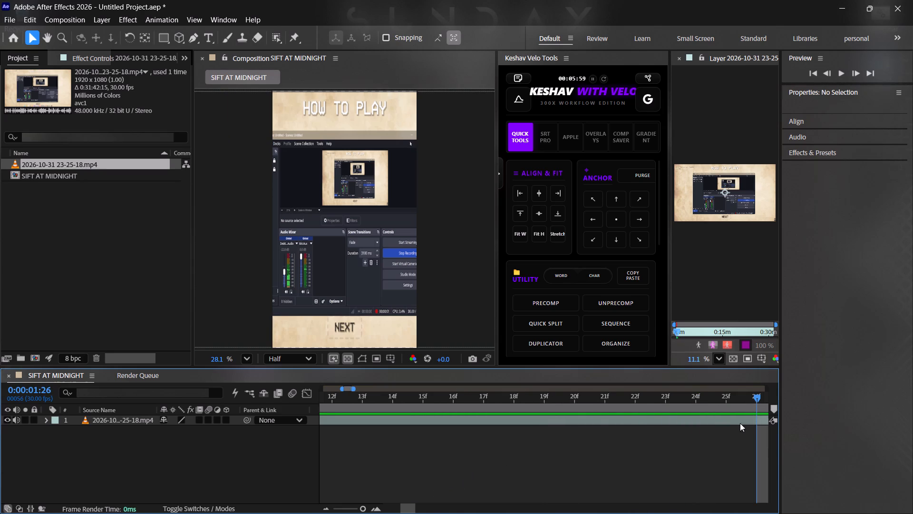
key("space")
key("space")
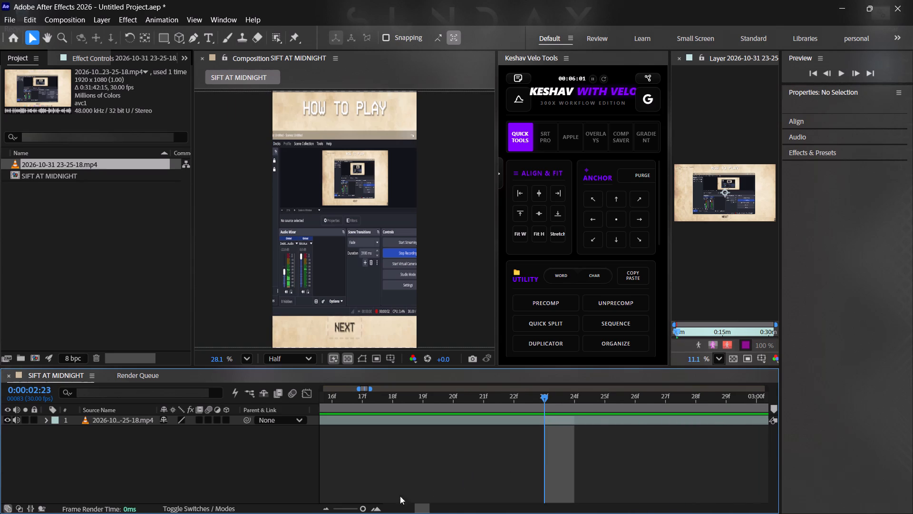
left_click_drag(359, 505, 326, 512)
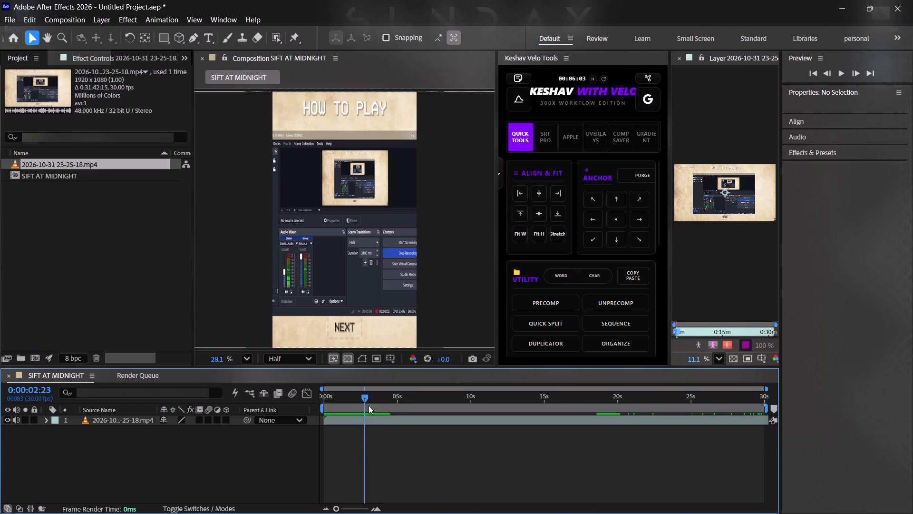
left_click_drag(368, 394, 280, 403)
key("space")
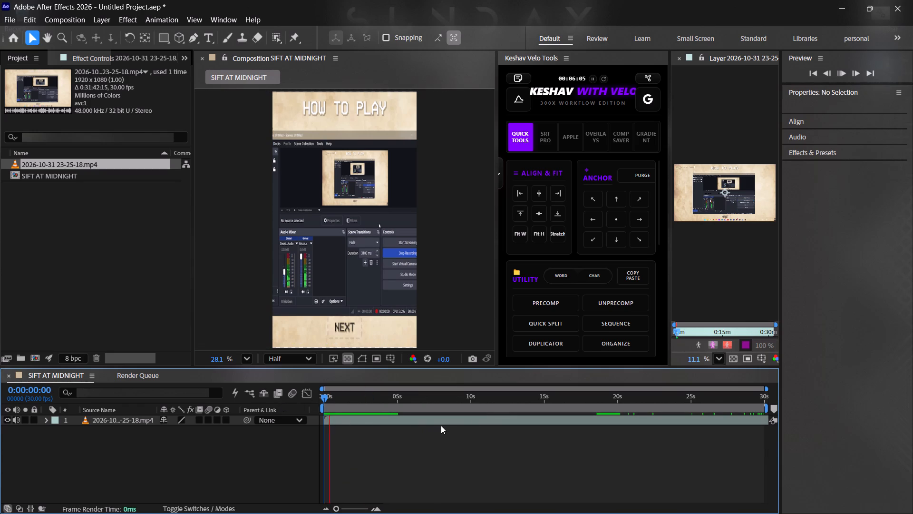
key("space")
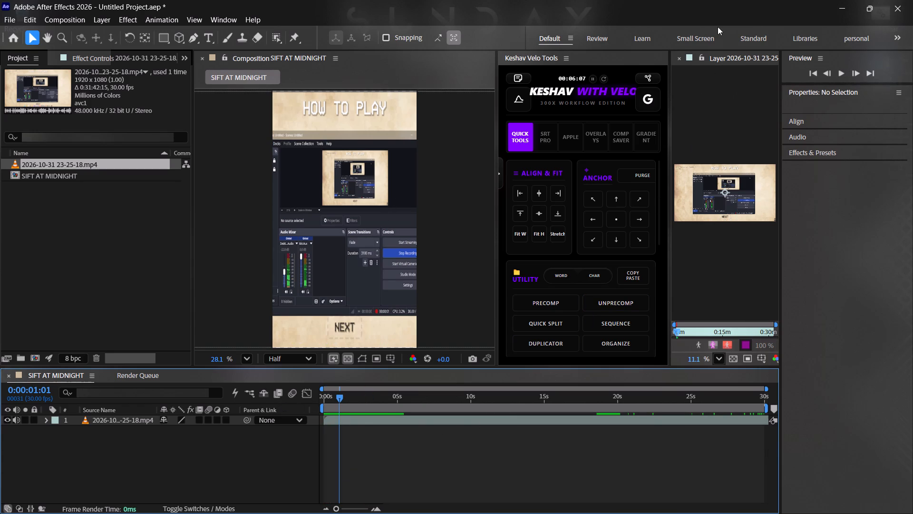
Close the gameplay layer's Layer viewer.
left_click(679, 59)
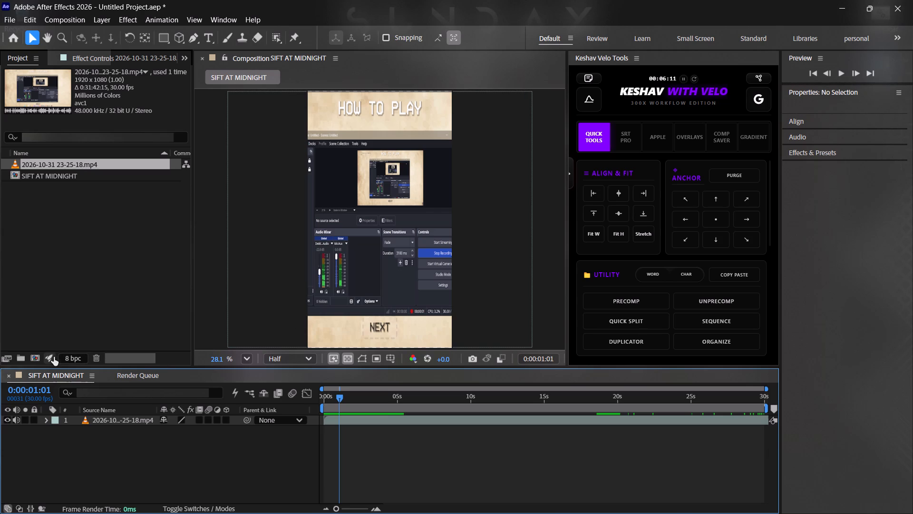
key("BackSpace")
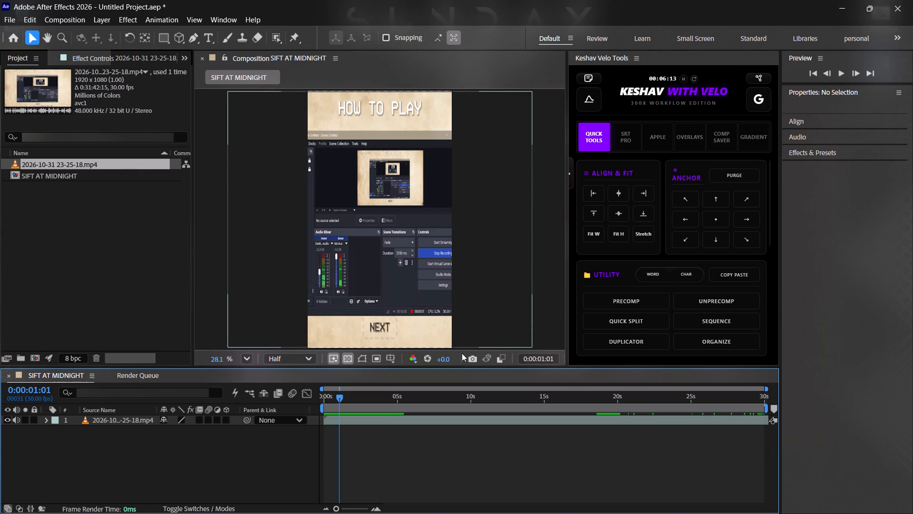
left_click(153, 161)
key("Delete")
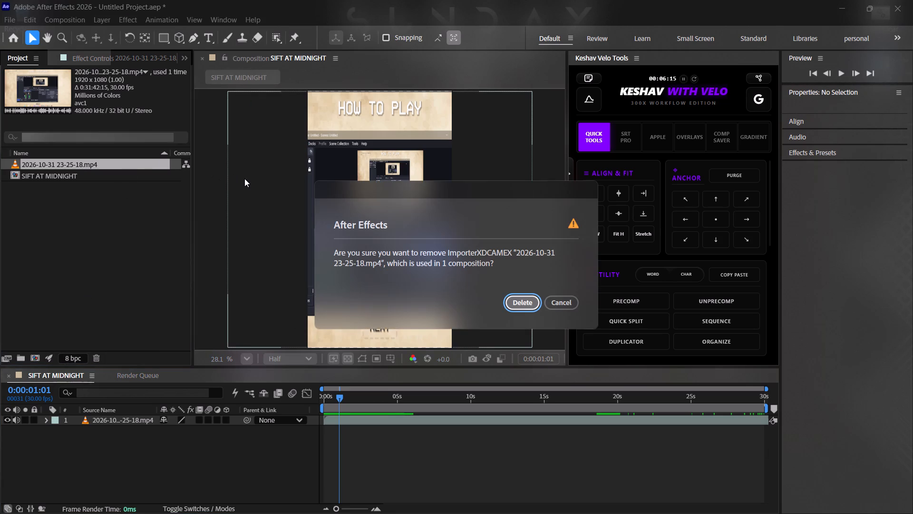
left_click(524, 304)
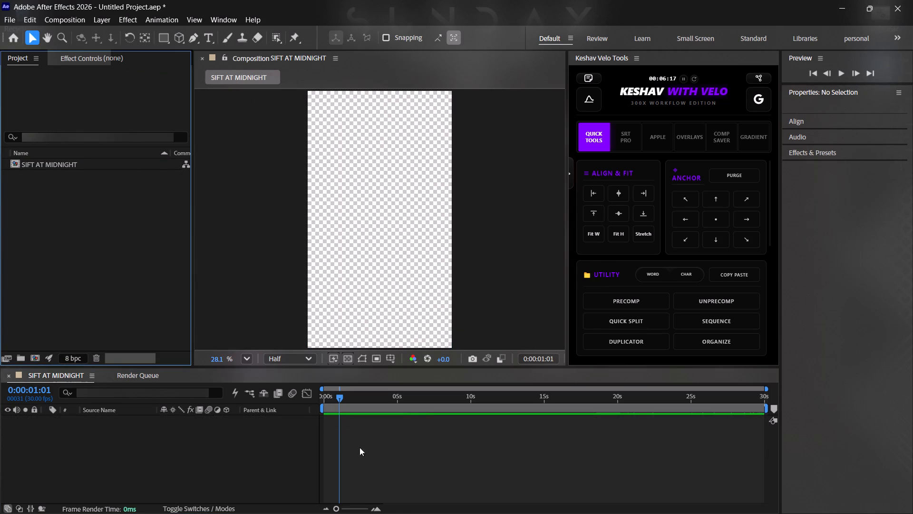
left_click(379, 301)
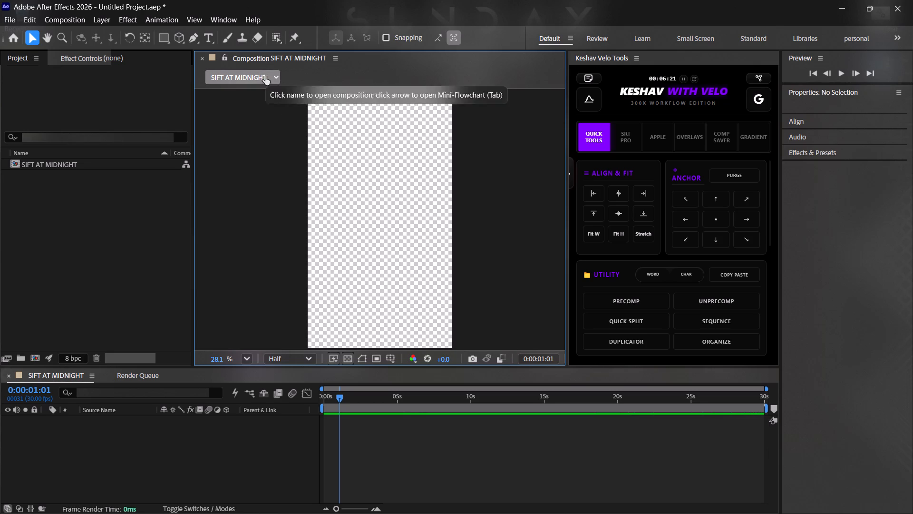
left_click(38, 164)
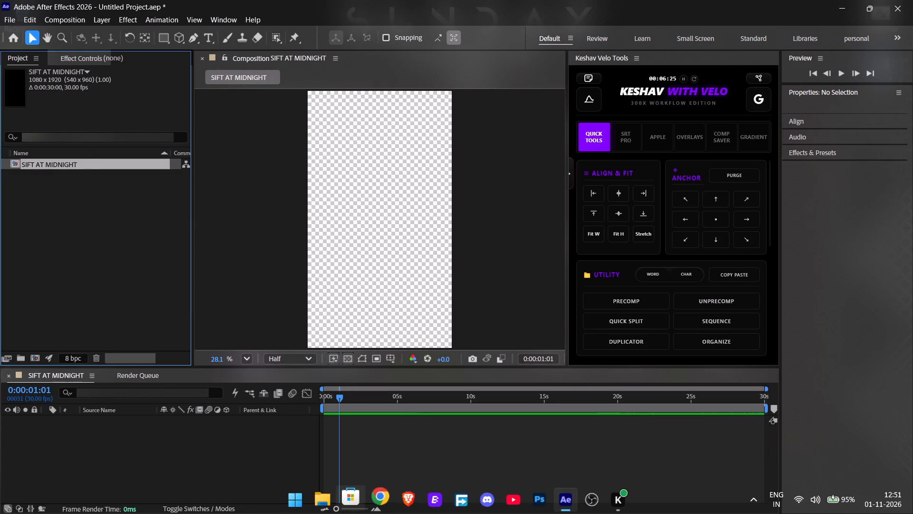
left_click(319, 499)
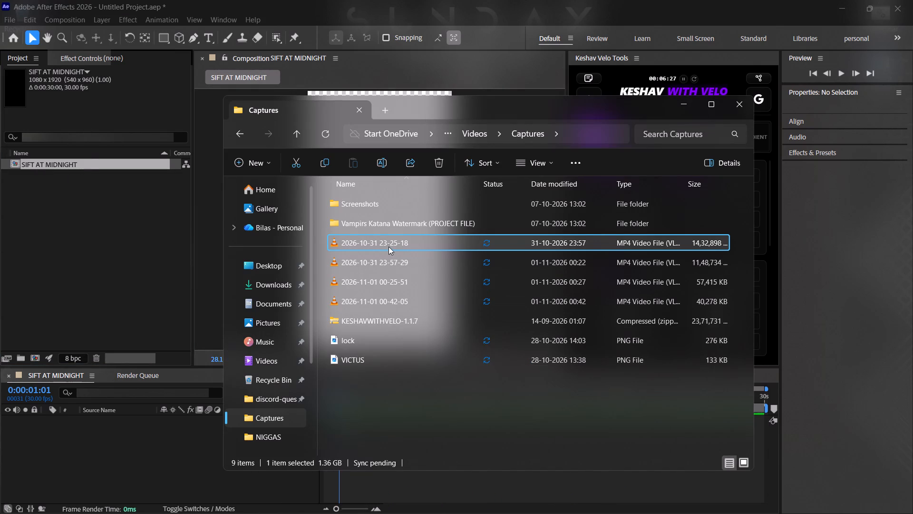
left_click_drag(394, 239, 417, 402)
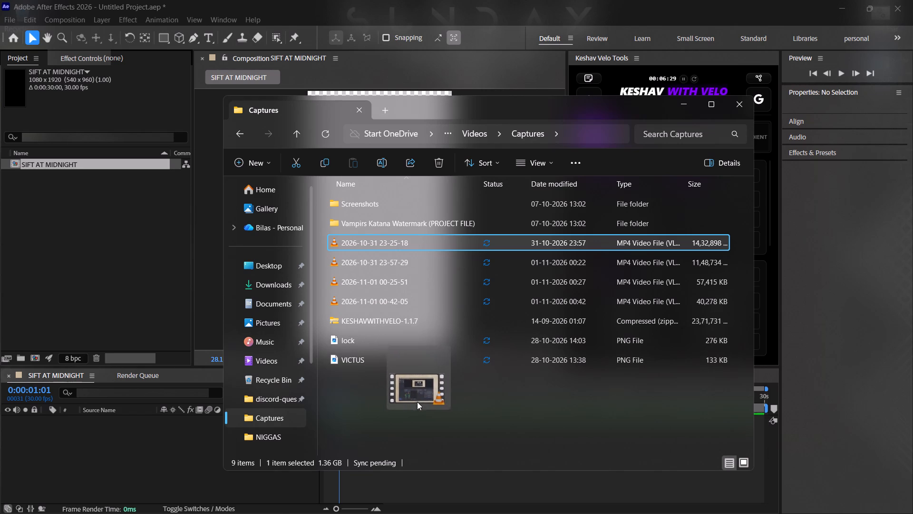
left_click_drag(417, 402, 417, 492)
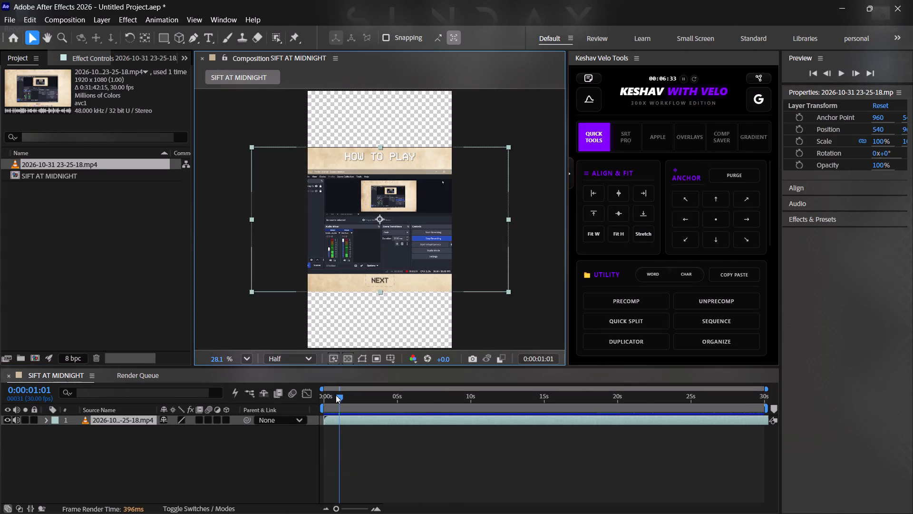
Examine the gameplay footage's playback at half resolution, around the start and the end of the 30-second composition.
left_click(144, 376)
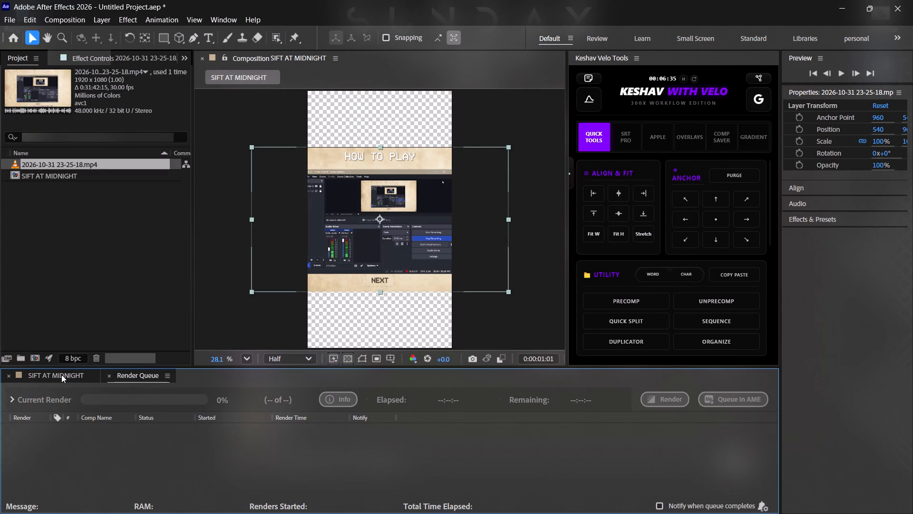
left_click(61, 375)
key("space")
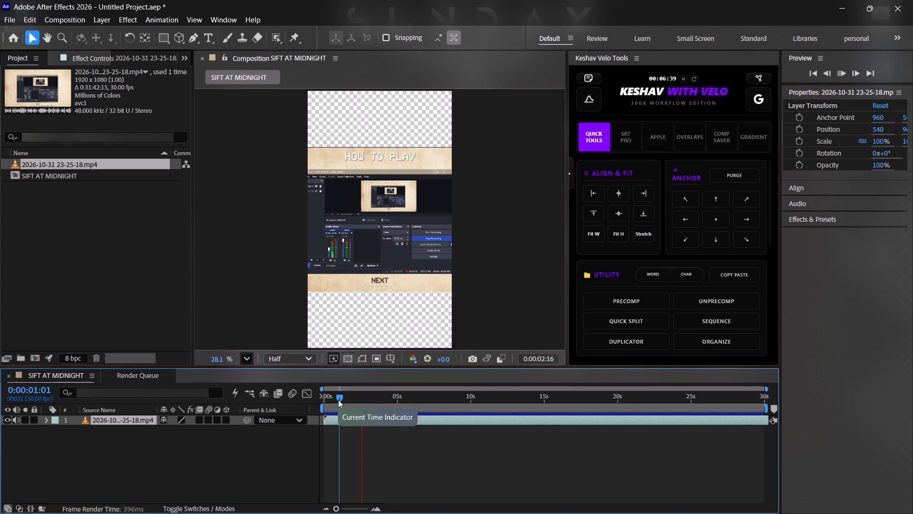
left_click_drag(339, 401, 769, 433)
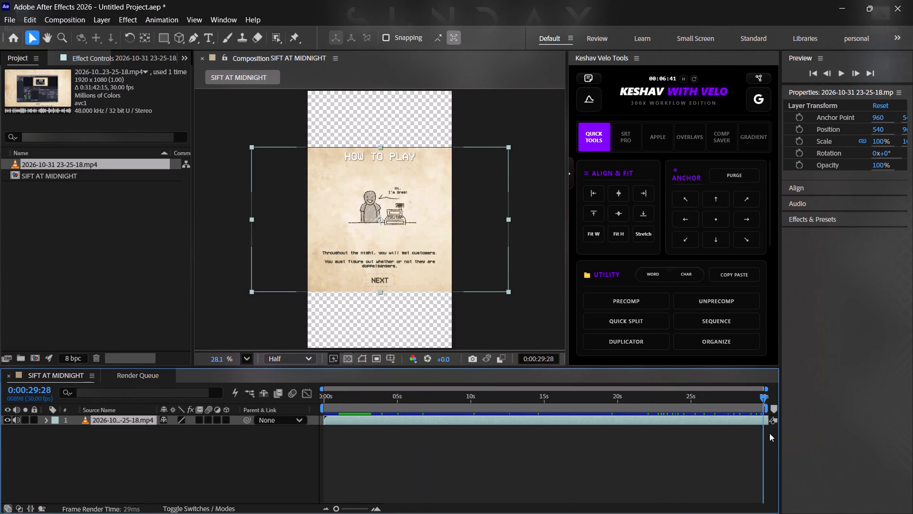
left_click_drag(769, 433, 770, 433)
left_click_drag(764, 389, 753, 390)
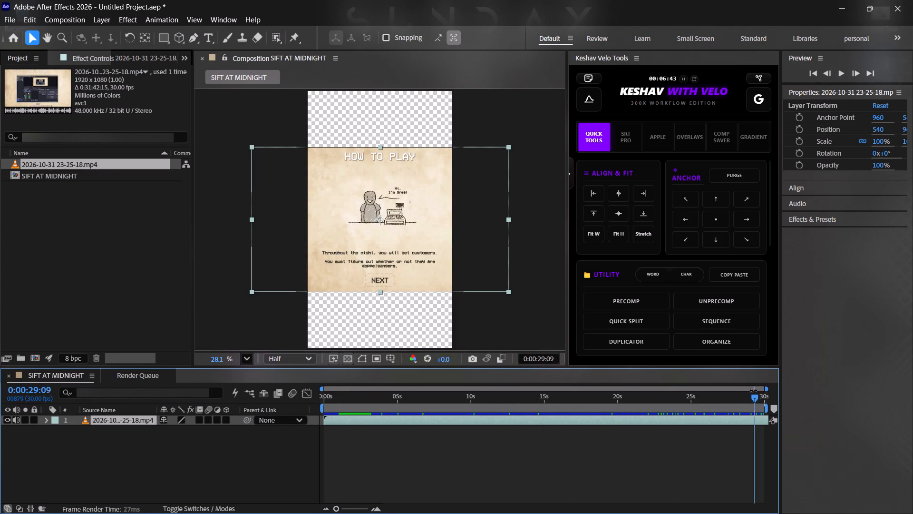
left_click_drag(753, 390, 796, 389)
key("space")
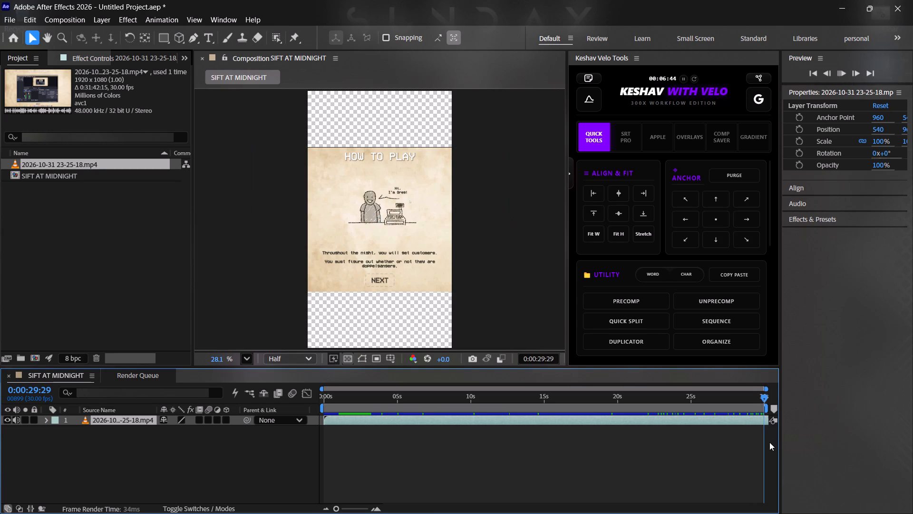
left_click(668, 417)
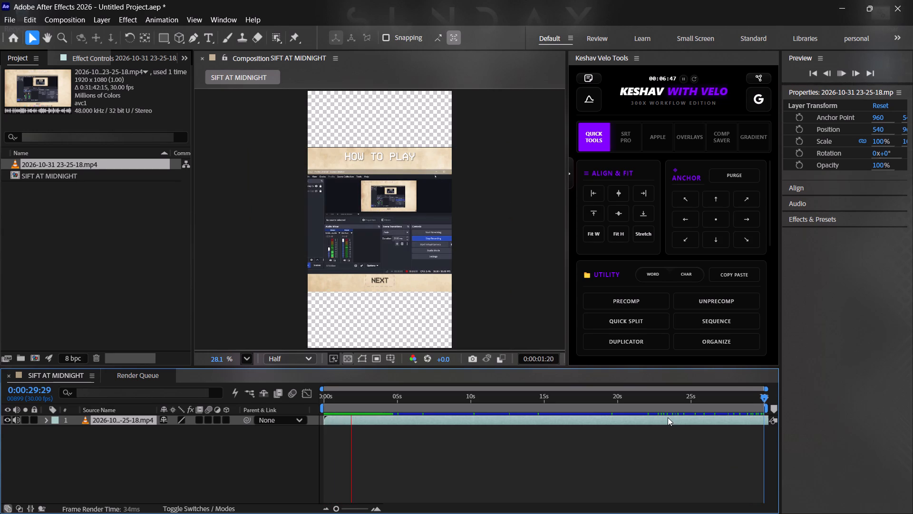
left_click_drag(365, 429, 522, 441)
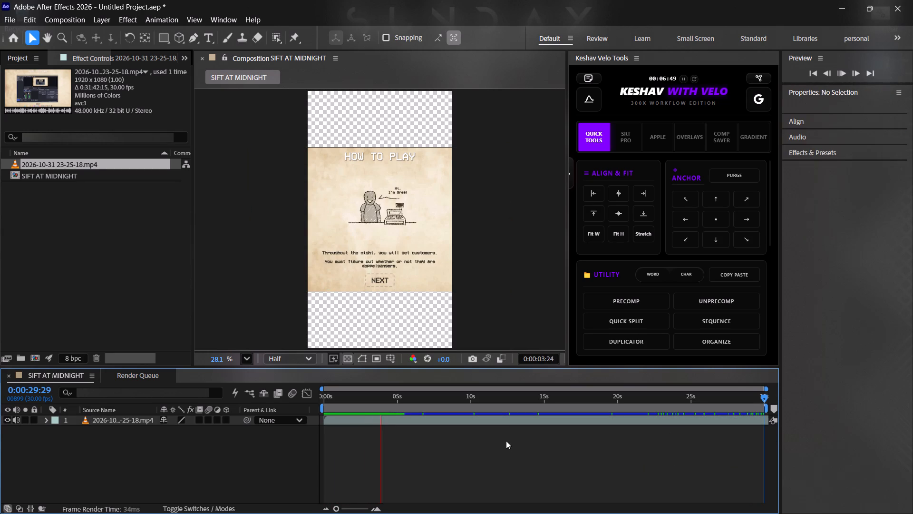
left_click_drag(400, 450, 475, 453)
key("space")
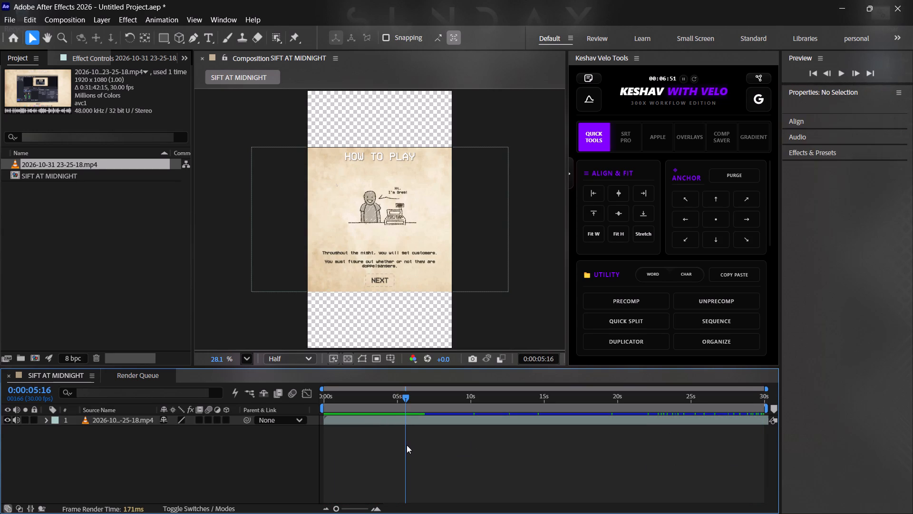
left_click_drag(406, 441, 464, 441)
left_click_drag(404, 398, 723, 407)
key("space")
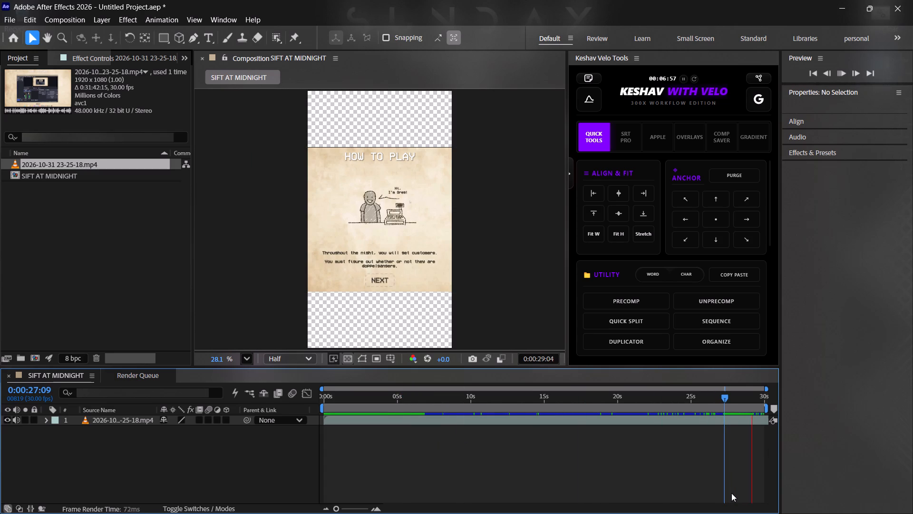
key("space")
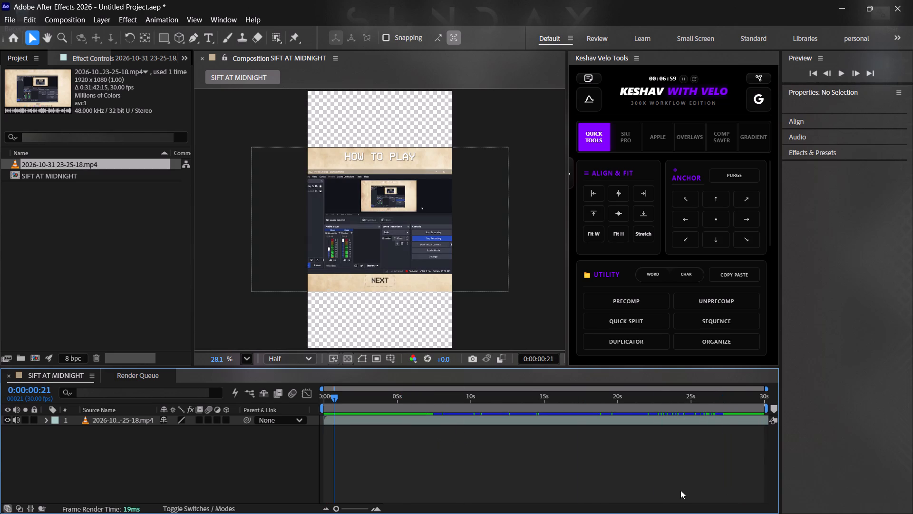
key("space")
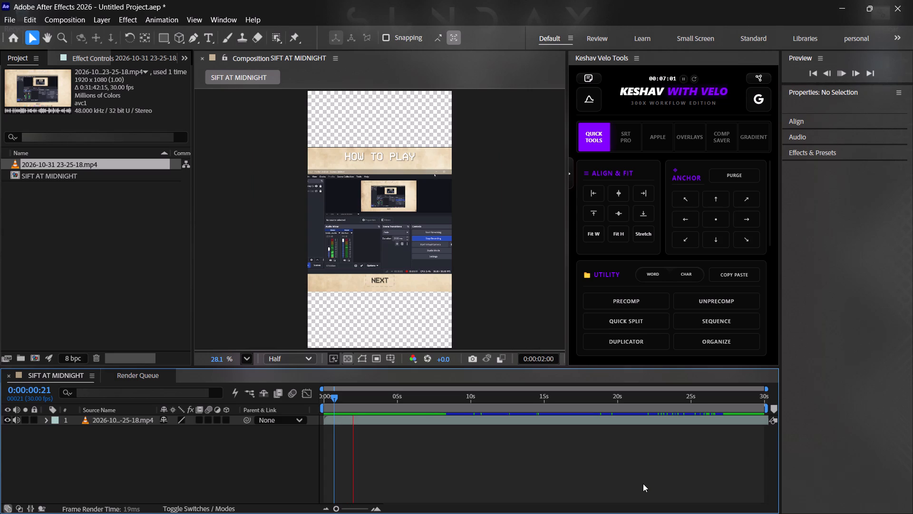
key("space")
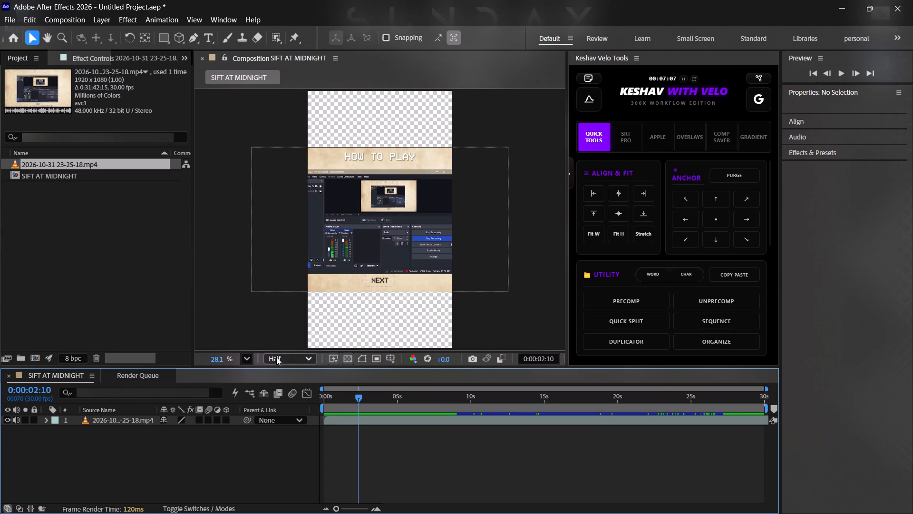
Set the composition preview to Fit magnification and Full resolution.
left_click(243, 362)
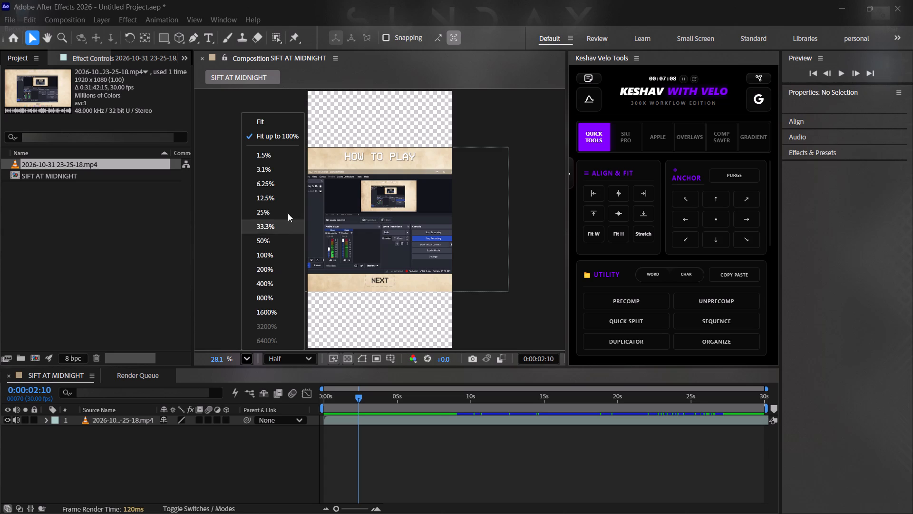
left_click(282, 124)
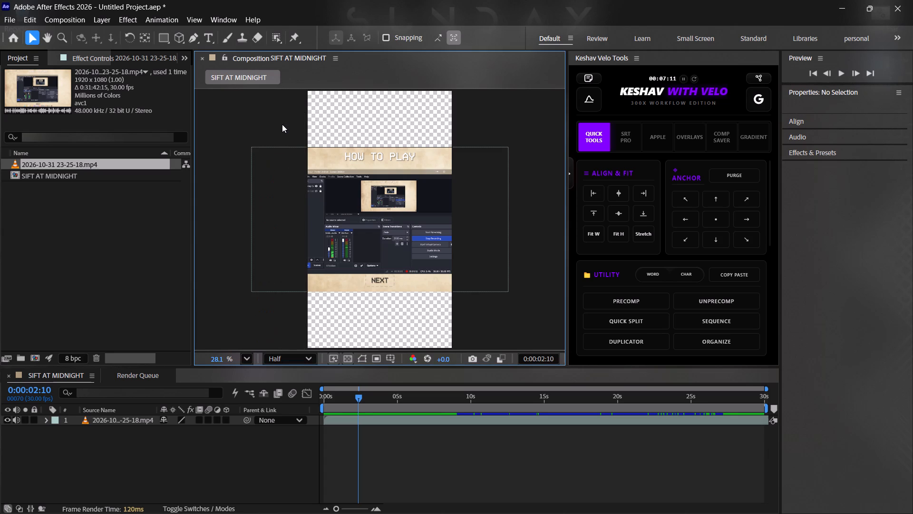
left_click(289, 362)
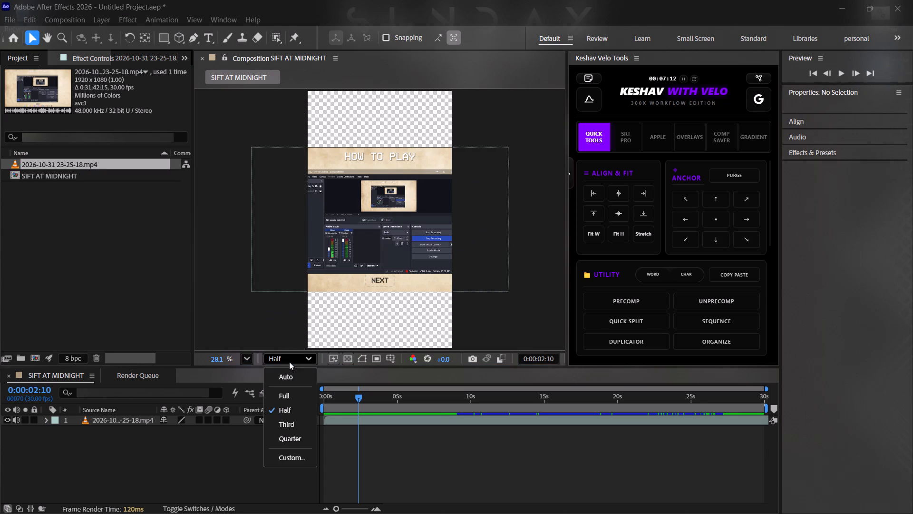
left_click(299, 395)
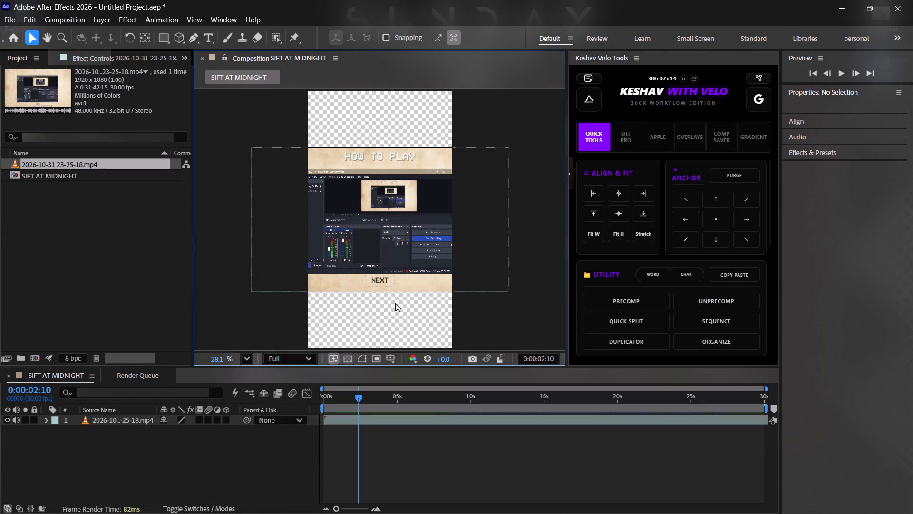
Examine the gameplay footage's playback at full resolution between about 2 and 4 seconds.
key("space")
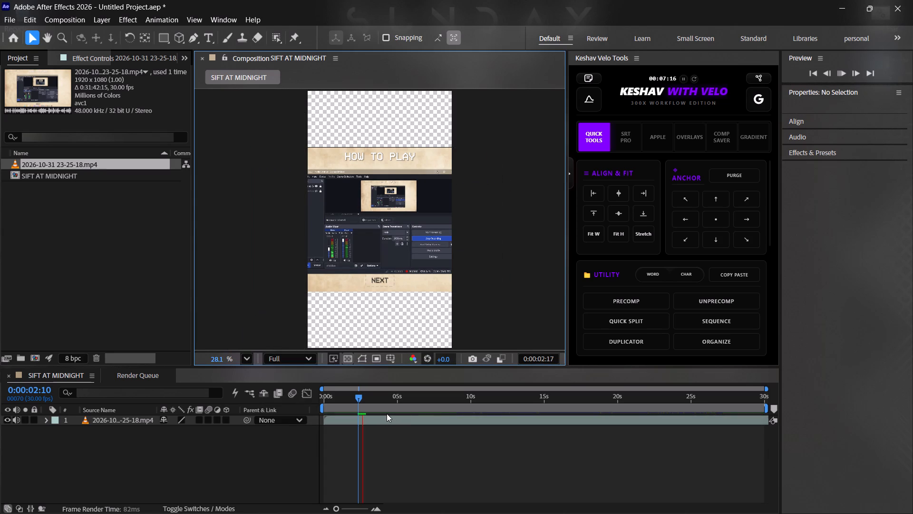
key("space")
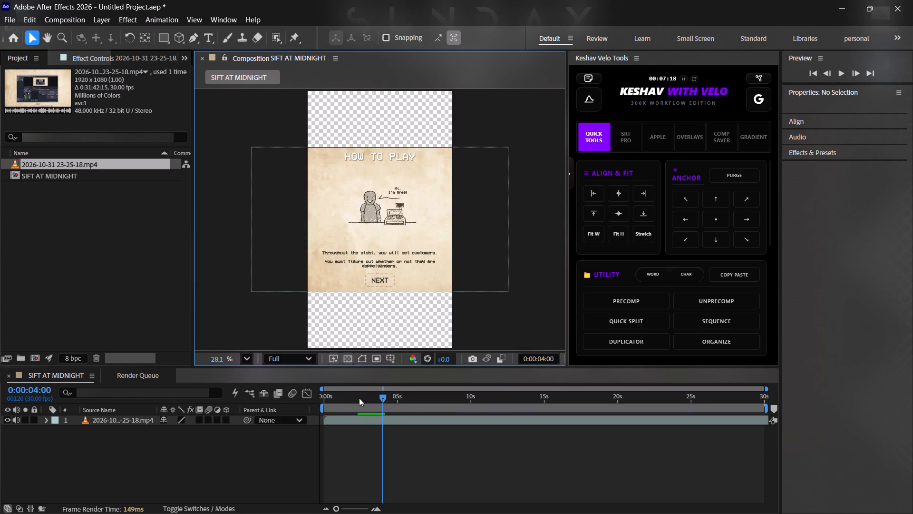
key("space")
key("space")
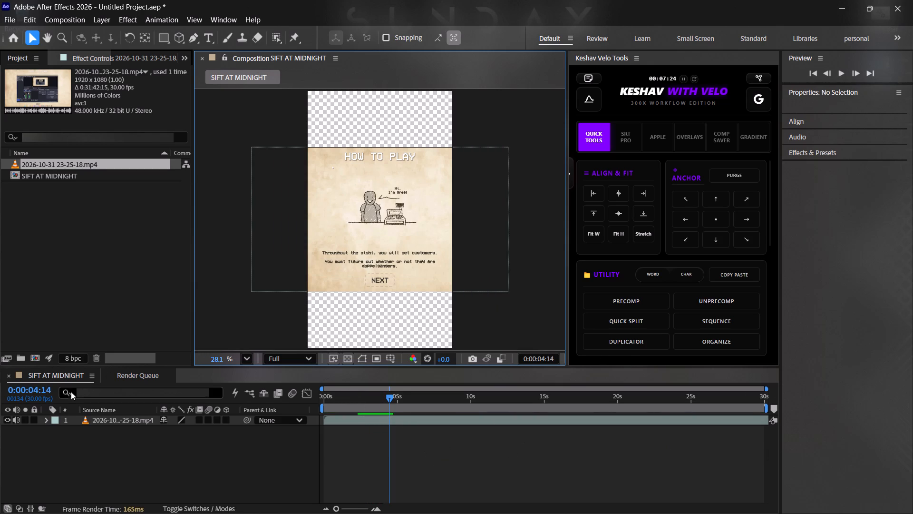
Move the composition's current time to 0:00:06:00.
left_click(38, 392)
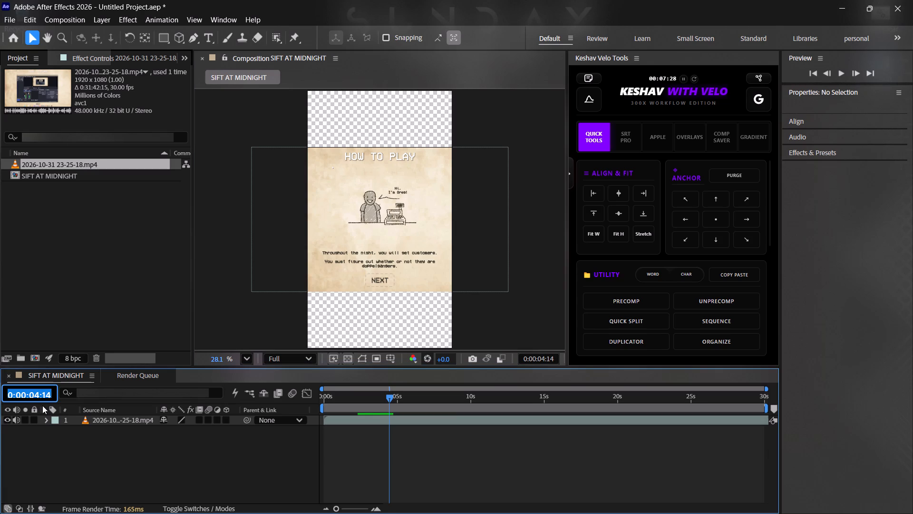
left_click(35, 391)
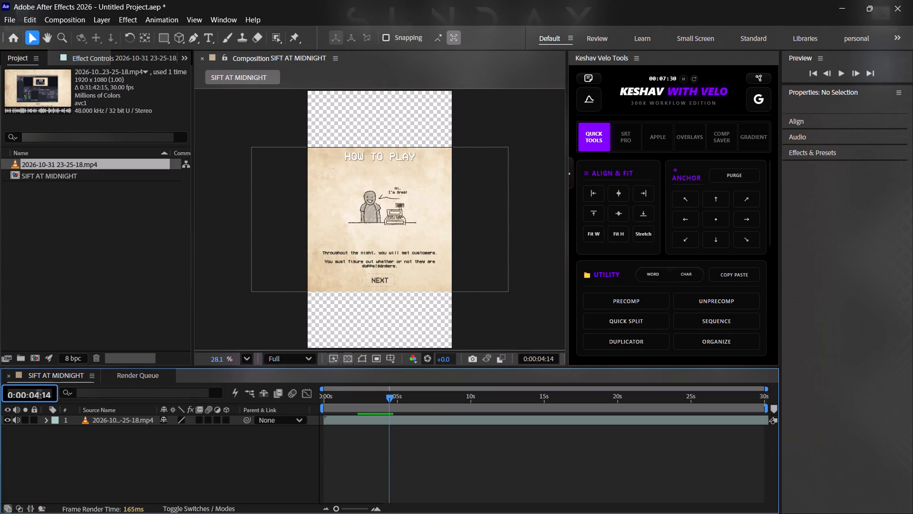
left_click(39, 395)
key("BackSpace")
key("6")
key("Right")
key("Right")
key("Right")
key("BackSpace")
key("BackSpace")
type("00")
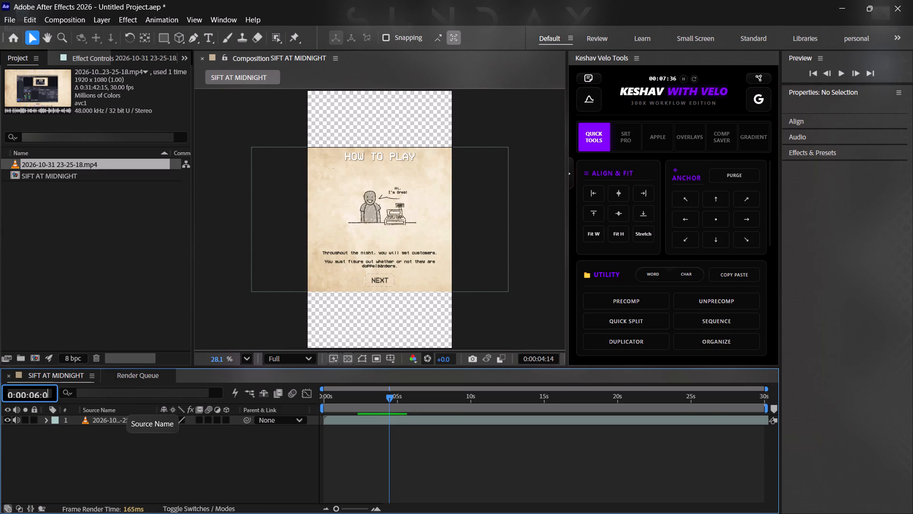
key("Return")
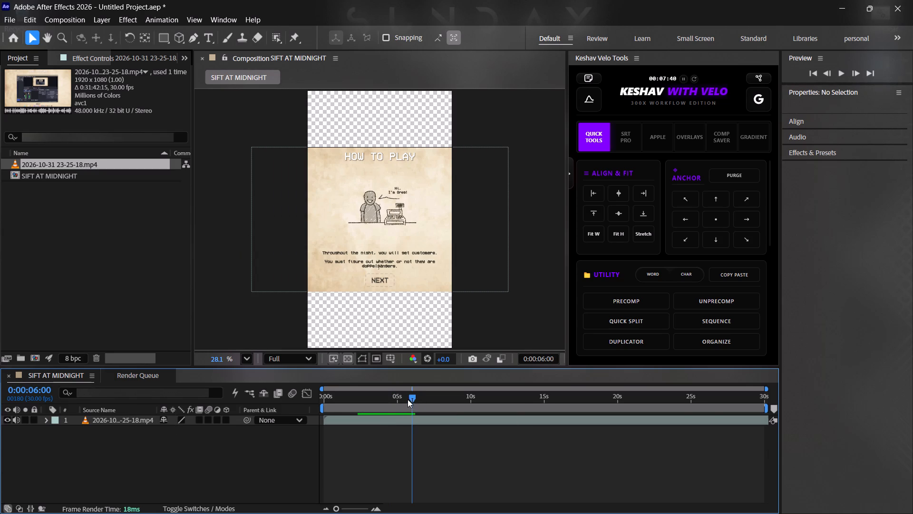
Replay the gameplay footage from the start of the composition while scrubbing the current time ahead.
left_click_drag(412, 397, 285, 399)
key("space")
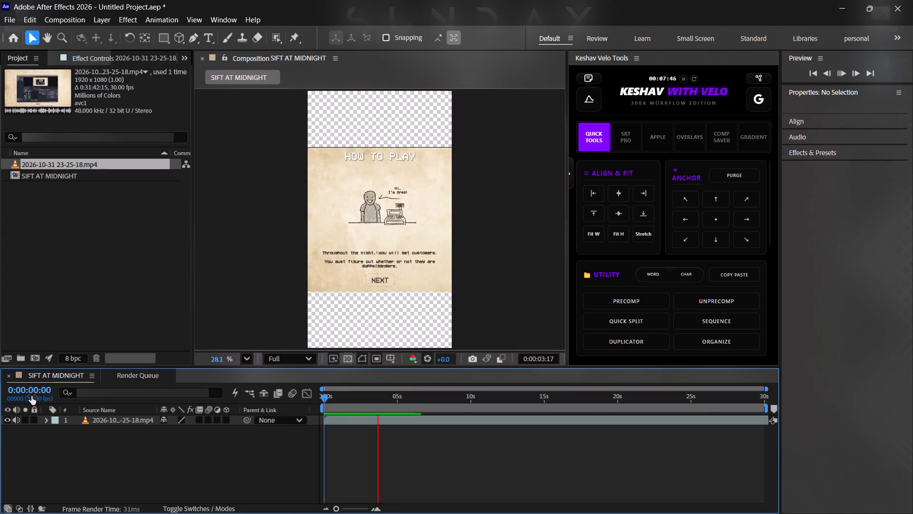
left_click_drag(31, 396, 57, 405)
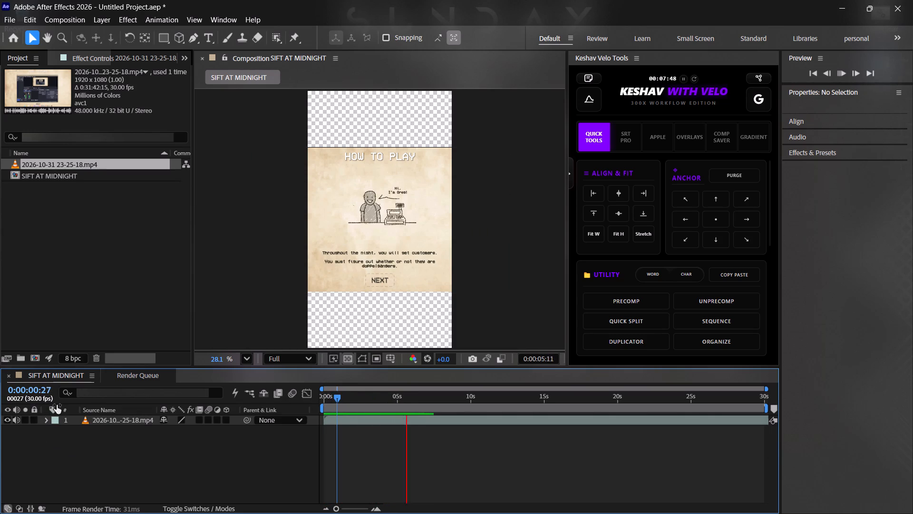
left_click_drag(57, 405, 207, 409)
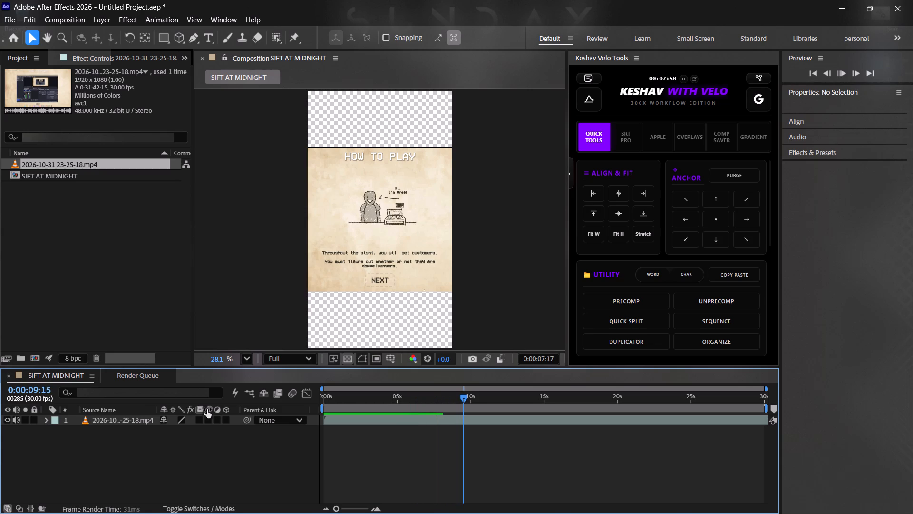
left_click_drag(207, 409, 166, 410)
key("space")
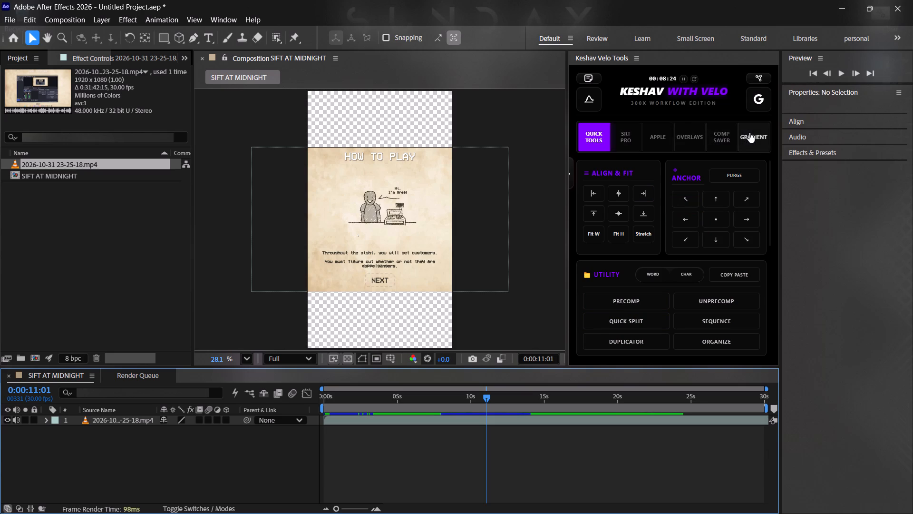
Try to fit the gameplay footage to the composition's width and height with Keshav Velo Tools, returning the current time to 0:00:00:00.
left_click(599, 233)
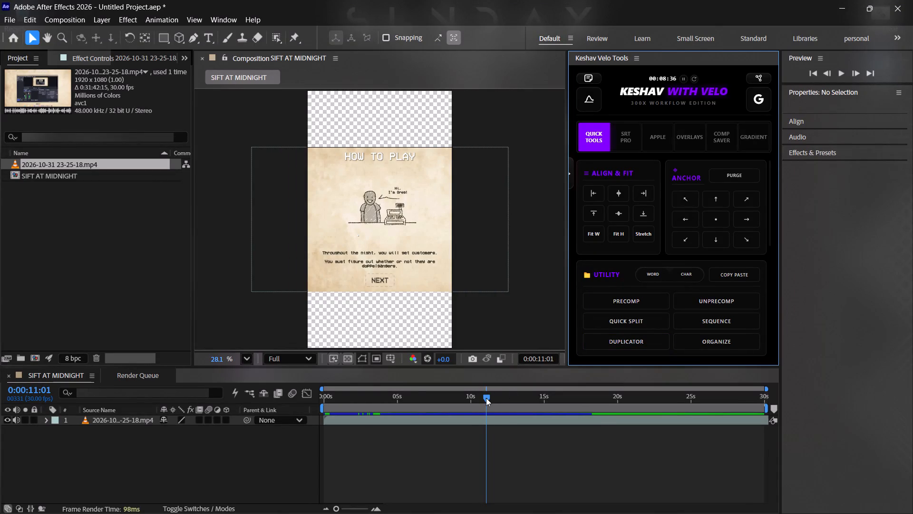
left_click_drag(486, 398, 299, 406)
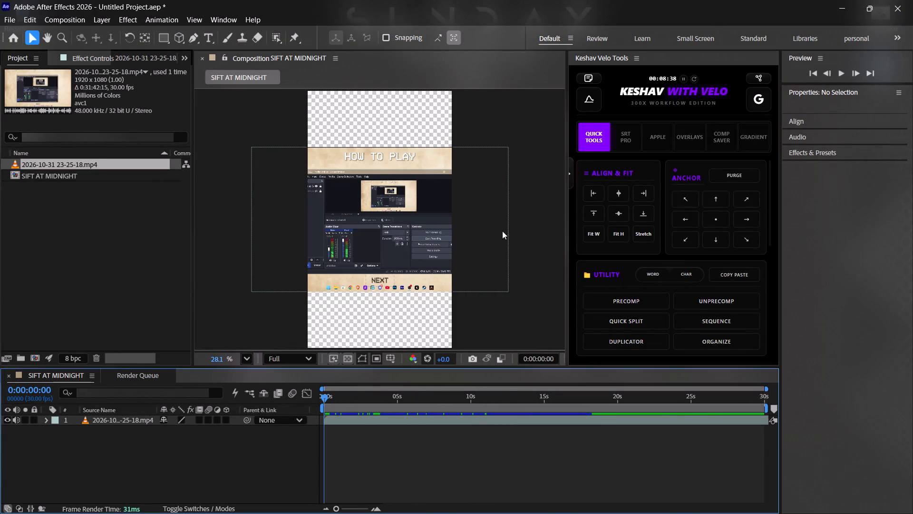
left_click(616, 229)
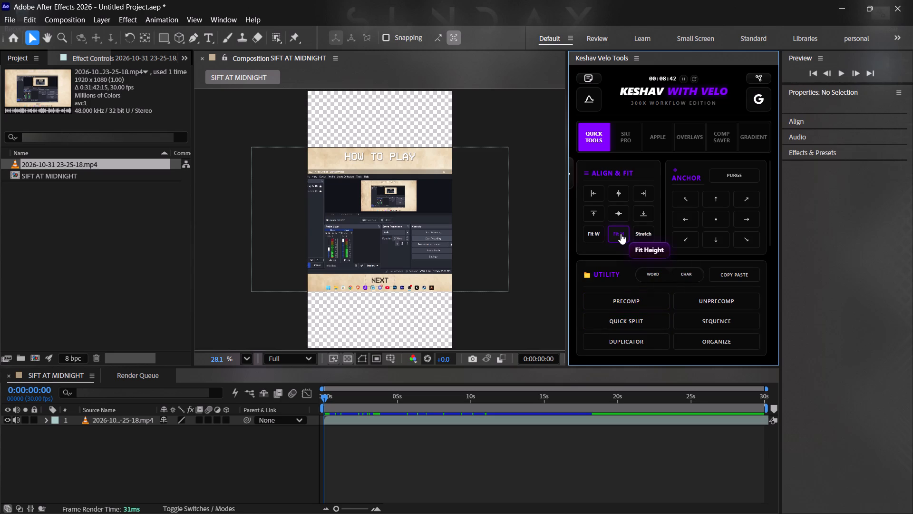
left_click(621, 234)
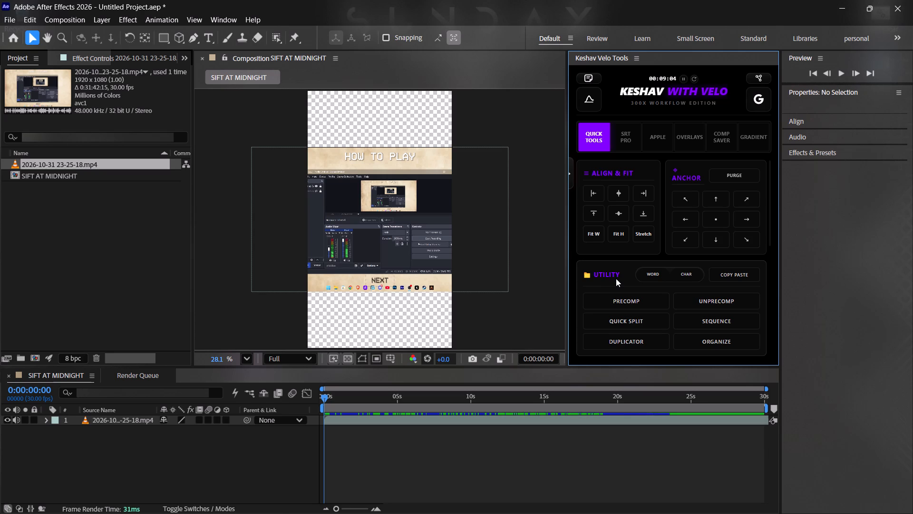
Look through the Comp Saver, Overlays, Apple and SRT Pro tool sets in Keshav Velo Tools.
left_click(733, 140)
left_click(680, 141)
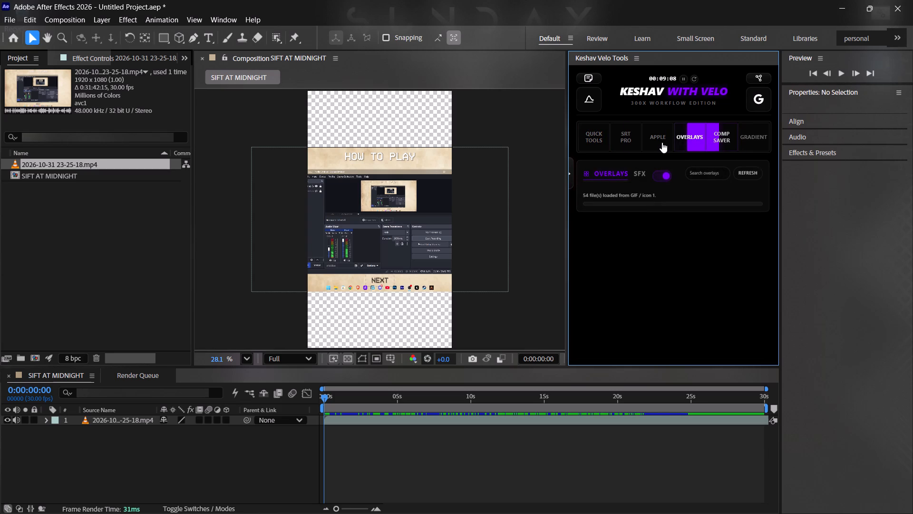
left_click(662, 143)
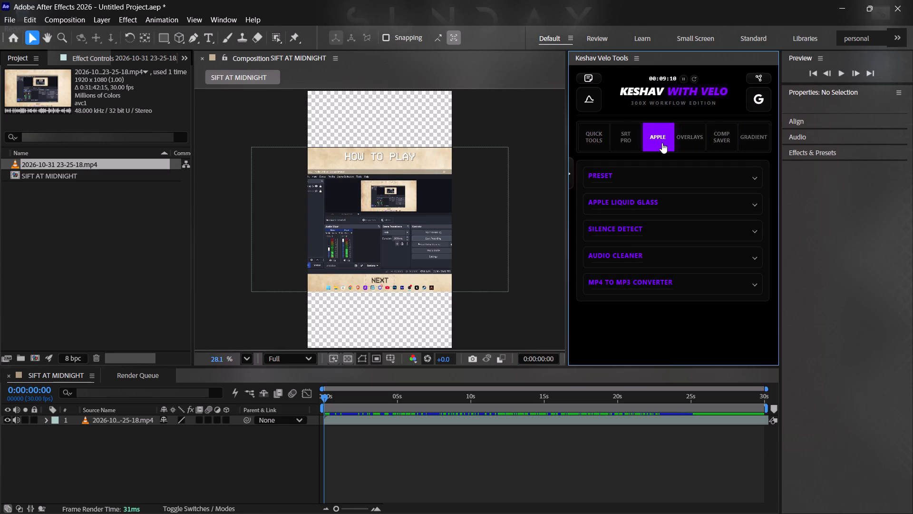
left_click(625, 135)
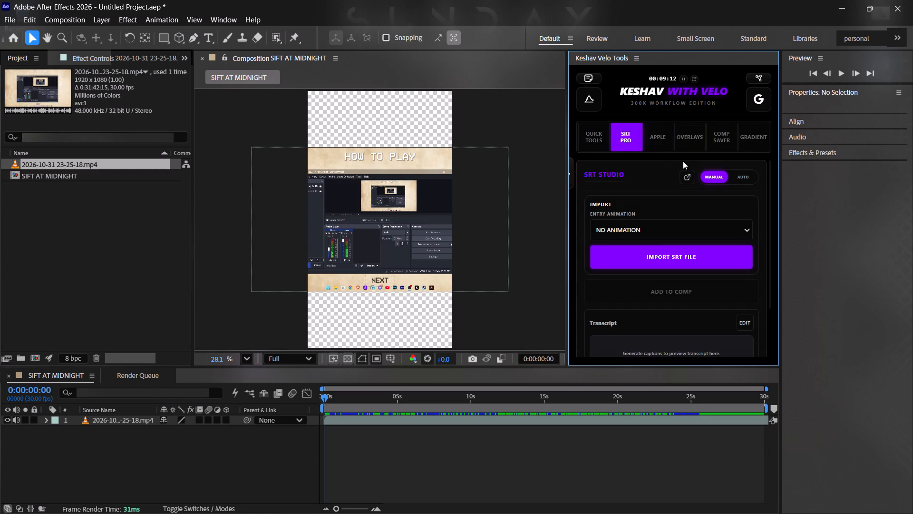
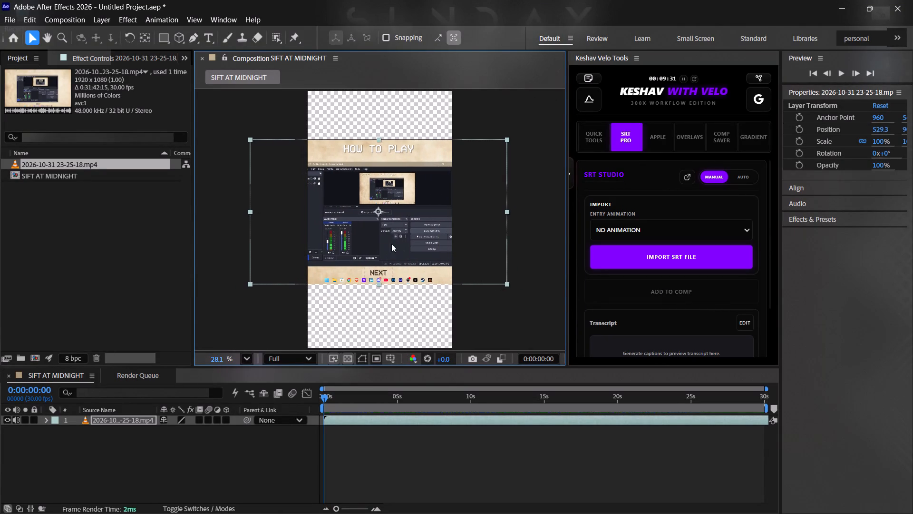
Scale the gameplay footage up to about 175.2% horizontally so it fills the vertical frame.
left_click_drag(509, 284, 526, 294)
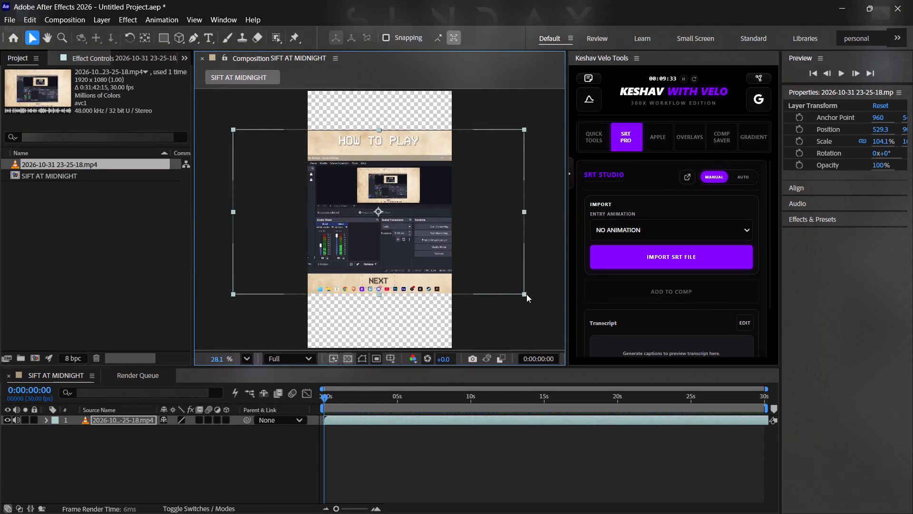
left_click_drag(526, 294, 591, 338)
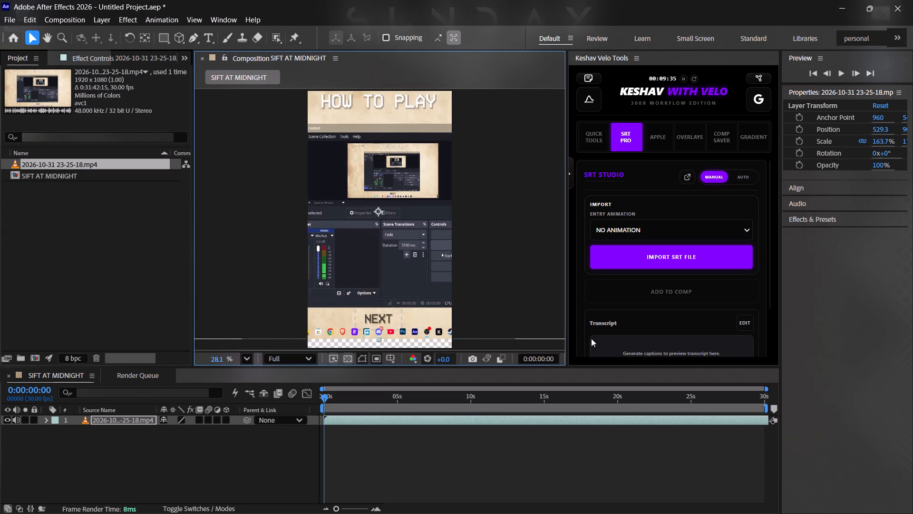
left_click_drag(591, 338, 606, 347)
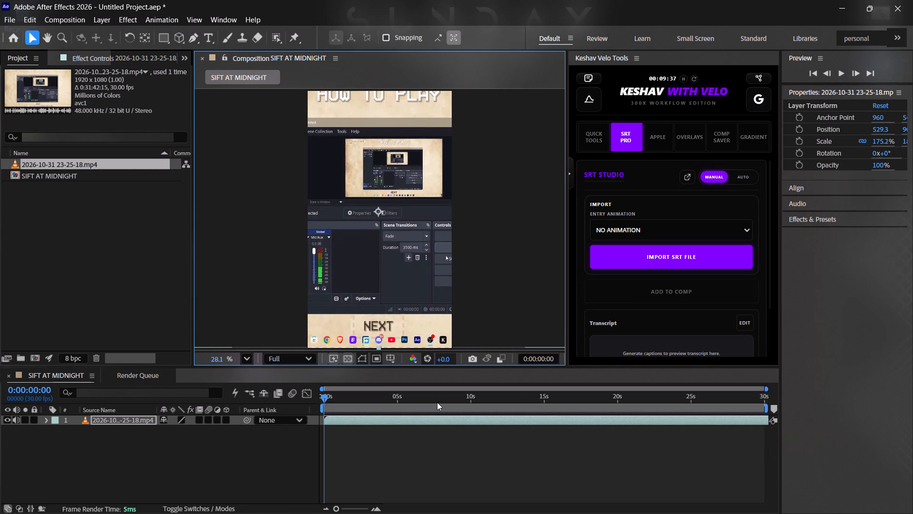
Scrub the current time to the end of the composition at 0:00:29:29 to check the enlarged footage.
left_click_drag(321, 399, 812, 385)
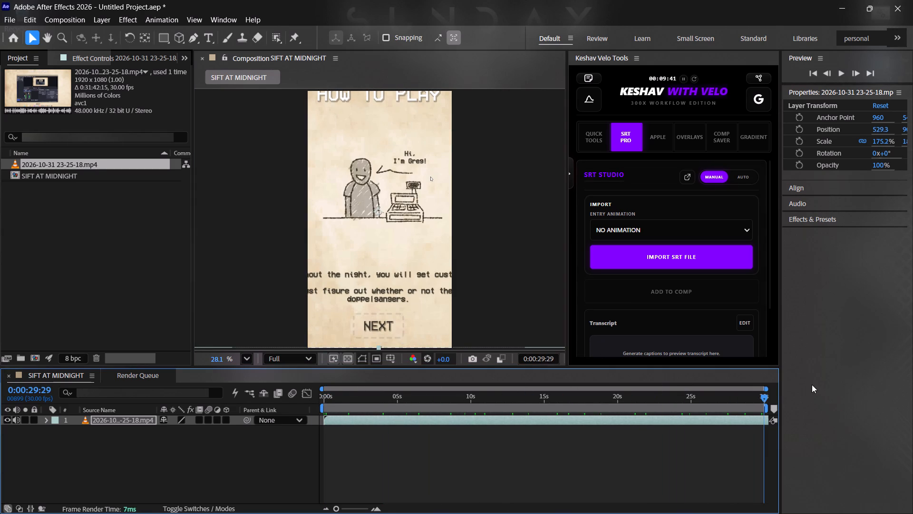
left_click_drag(812, 385, 813, 385)
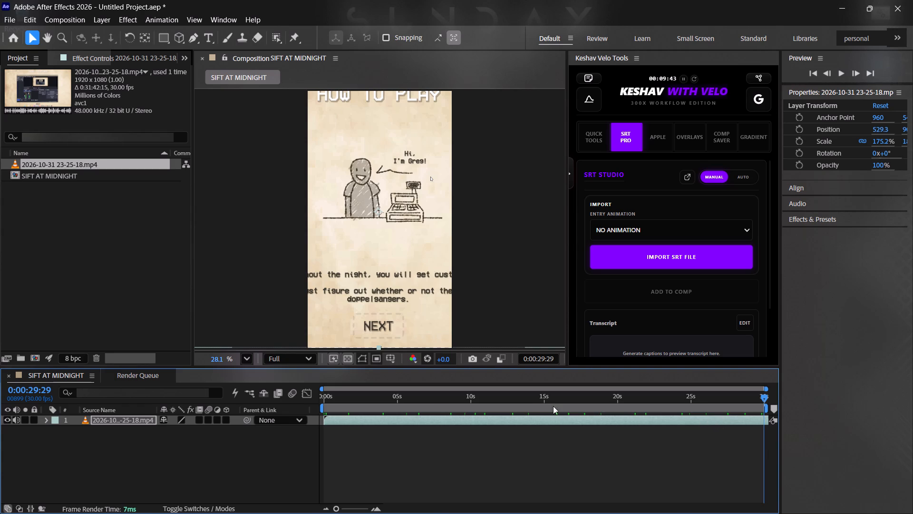
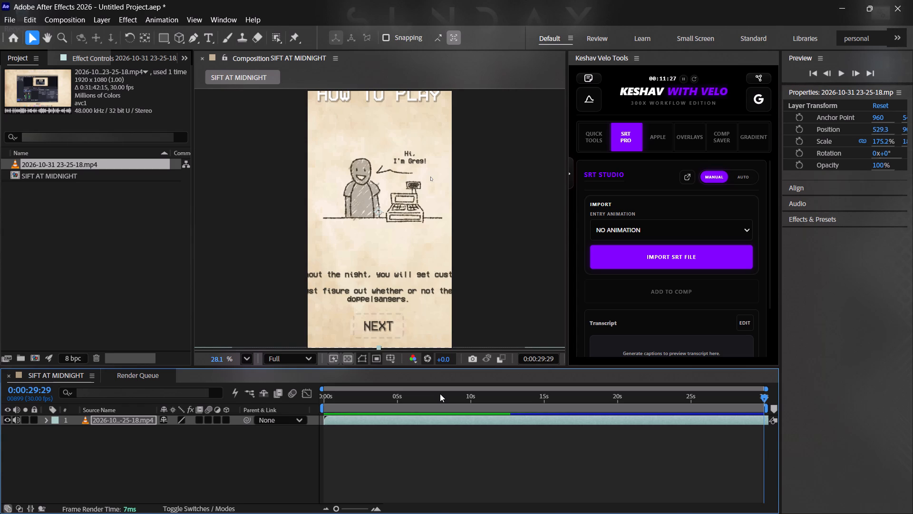
double_click(91, 165)
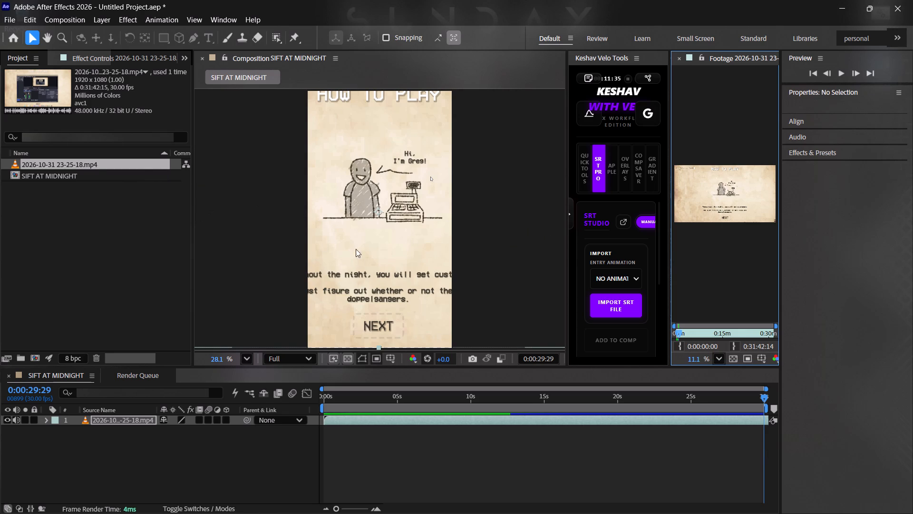
left_click(381, 278)
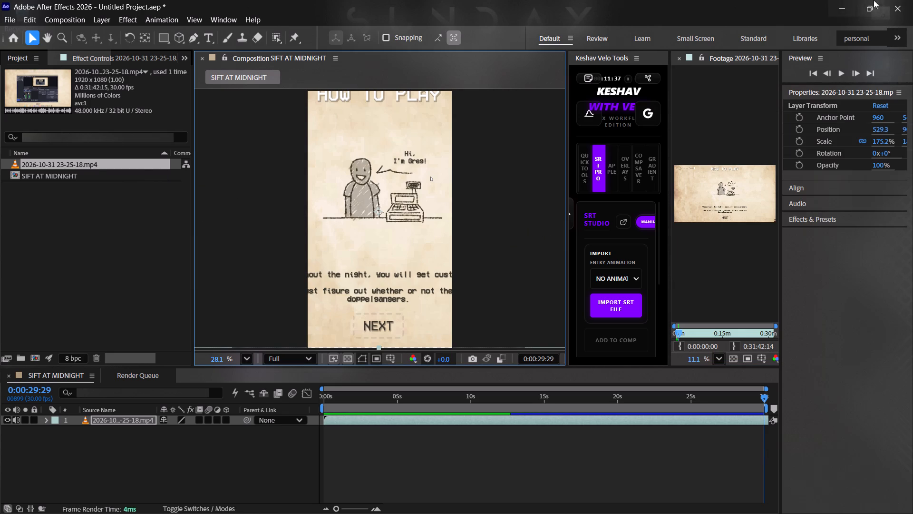
Close After Effects without saving the untitled project.
left_click(904, 0)
left_click(500, 292)
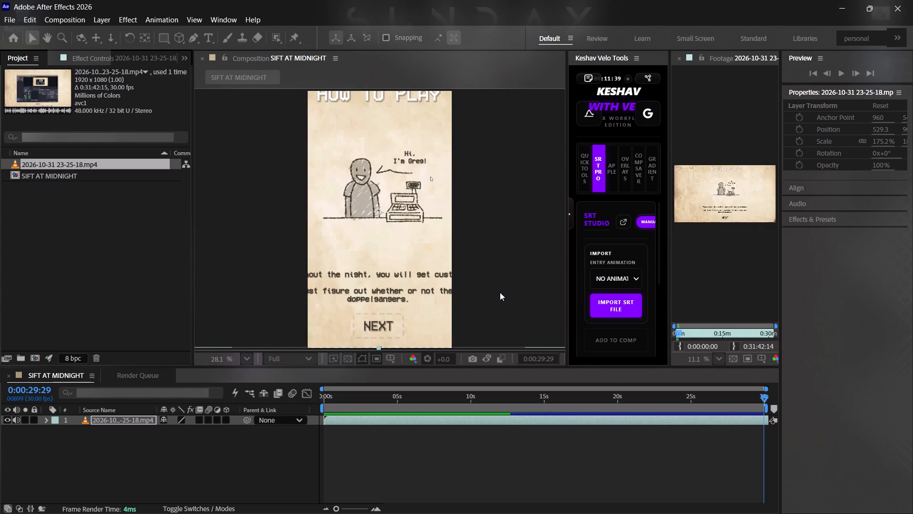
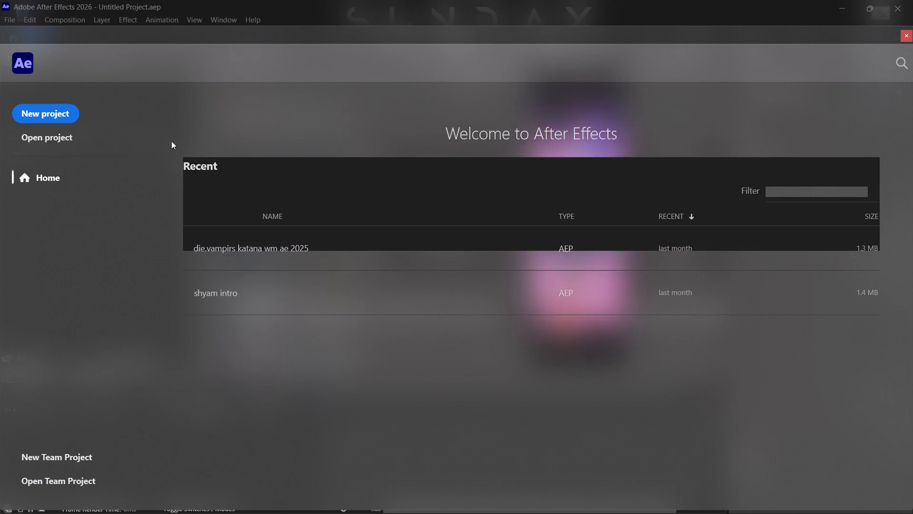
Start a new empty After Effects project.
left_click(54, 113)
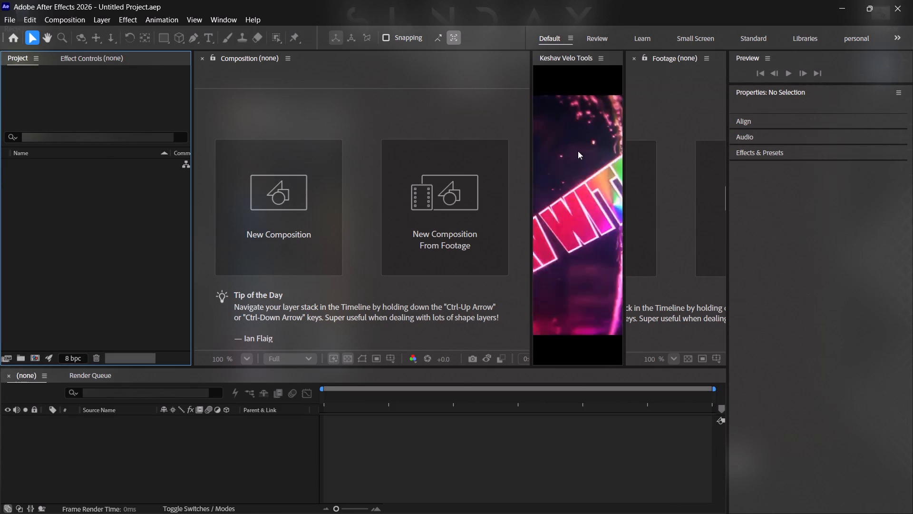
Rearrange the workspace: close the empty Footage viewer, shrink the Preview and Properties column, and widen Keshav Velo Tools while keeping the Composition viewer wider.
left_click(636, 60)
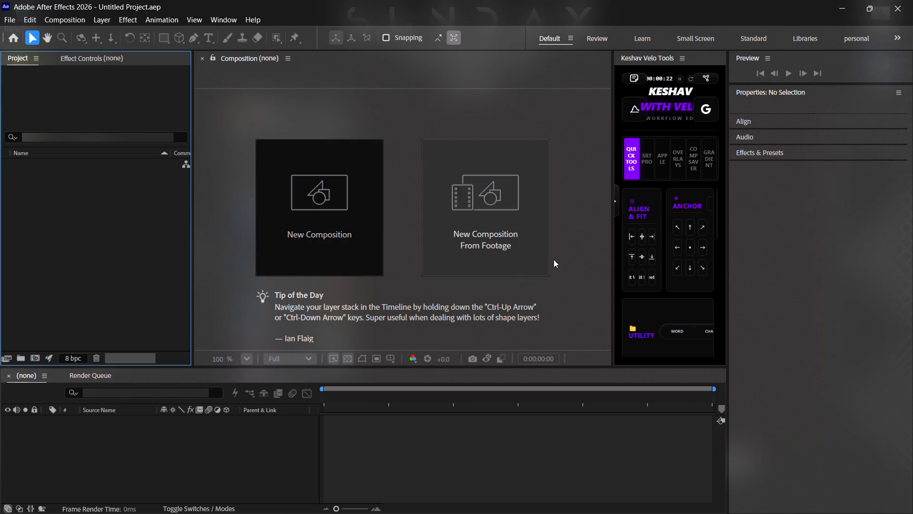
left_click_drag(611, 216, 603, 219)
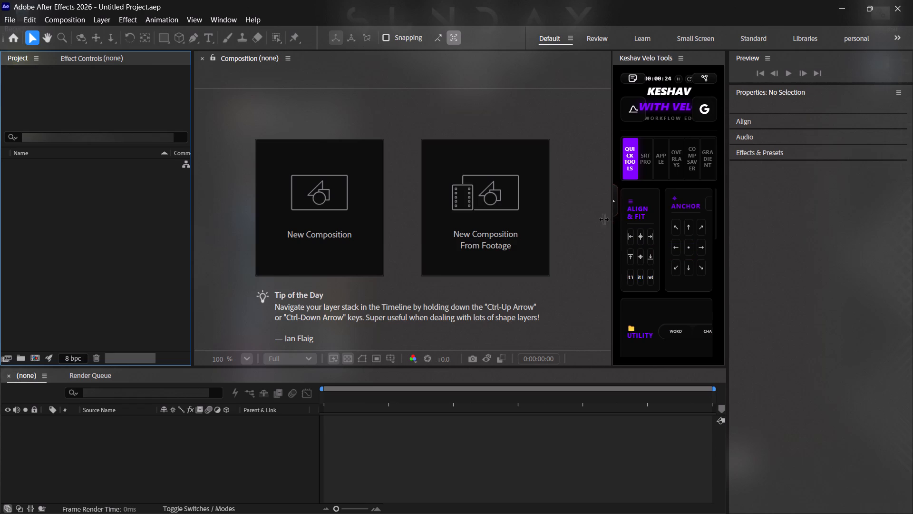
left_click_drag(603, 219, 488, 220)
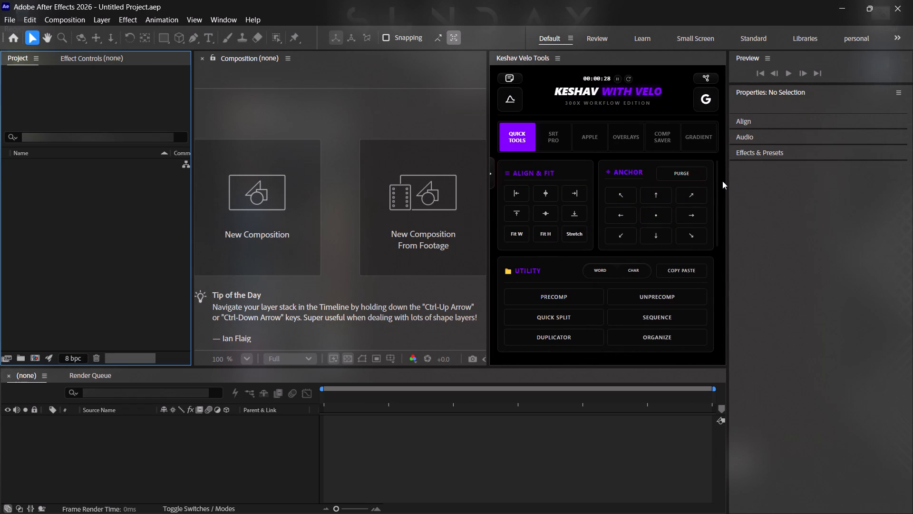
left_click_drag(728, 174, 802, 167)
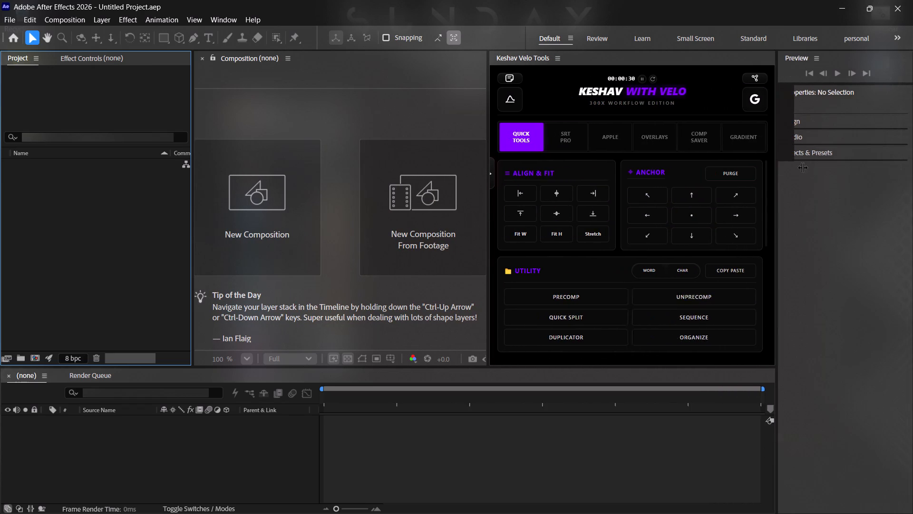
left_click_drag(802, 167, 875, 150)
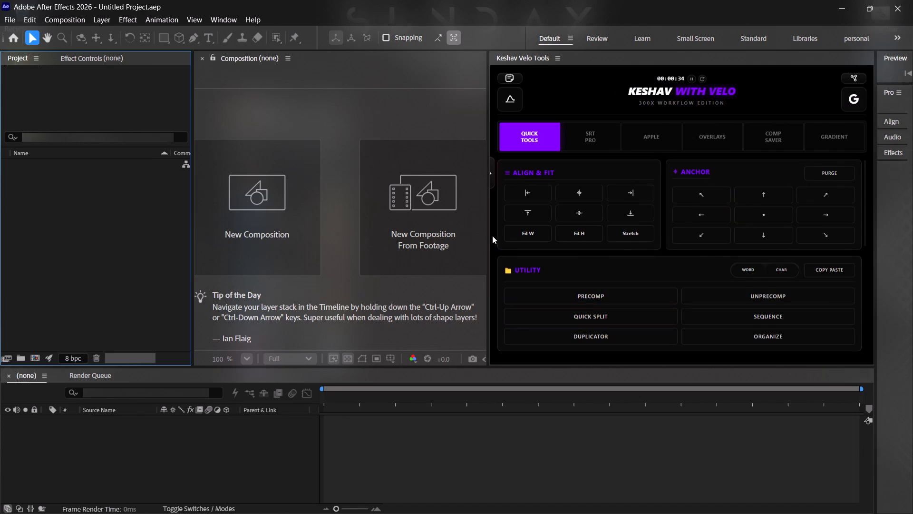
left_click_drag(488, 231, 617, 234)
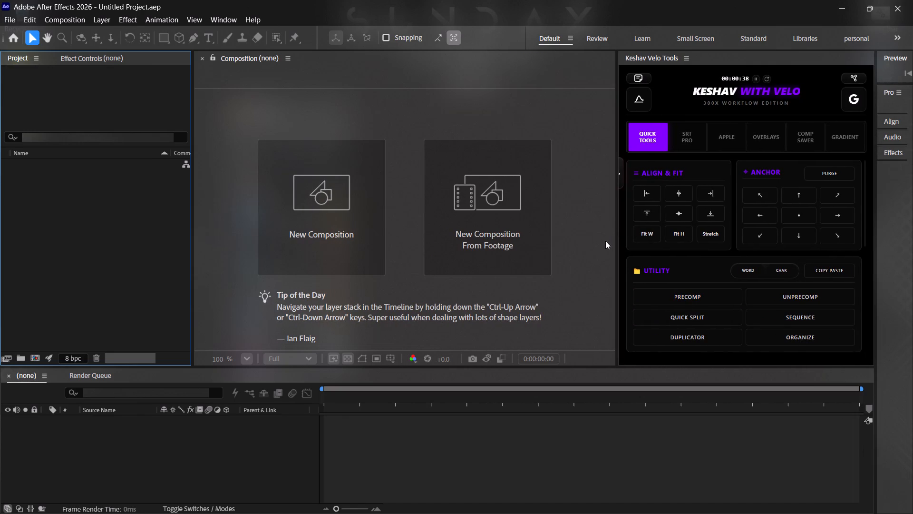
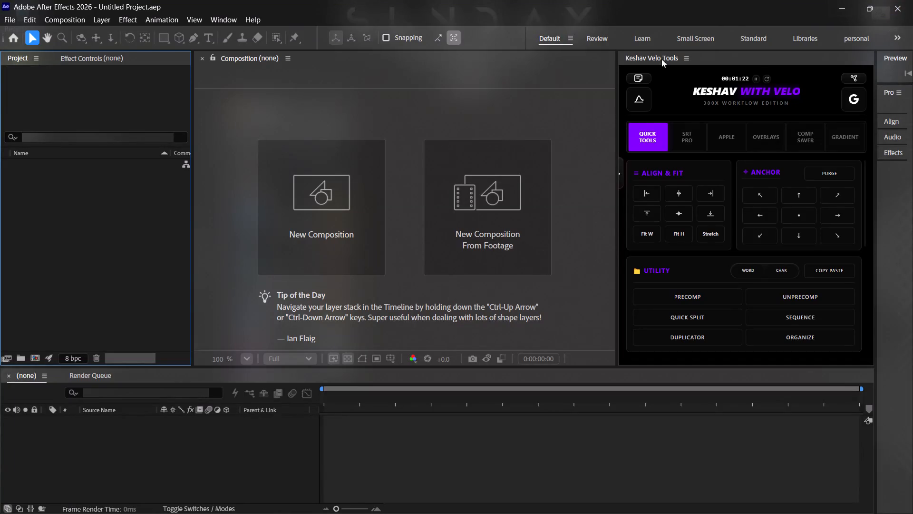
Switch to the Review workspace and back to Default, and widen Keshav Velo Tools by narrowing the Preview and Properties column.
left_click(596, 37)
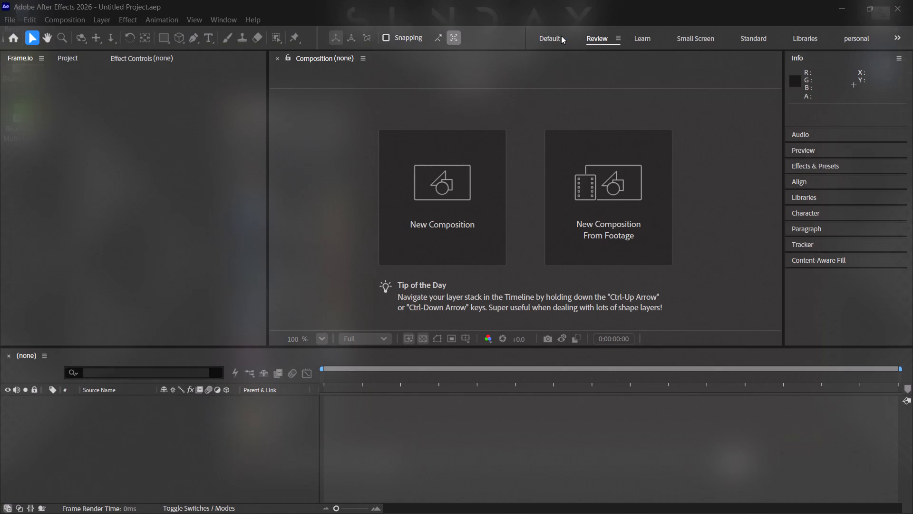
left_click(549, 35)
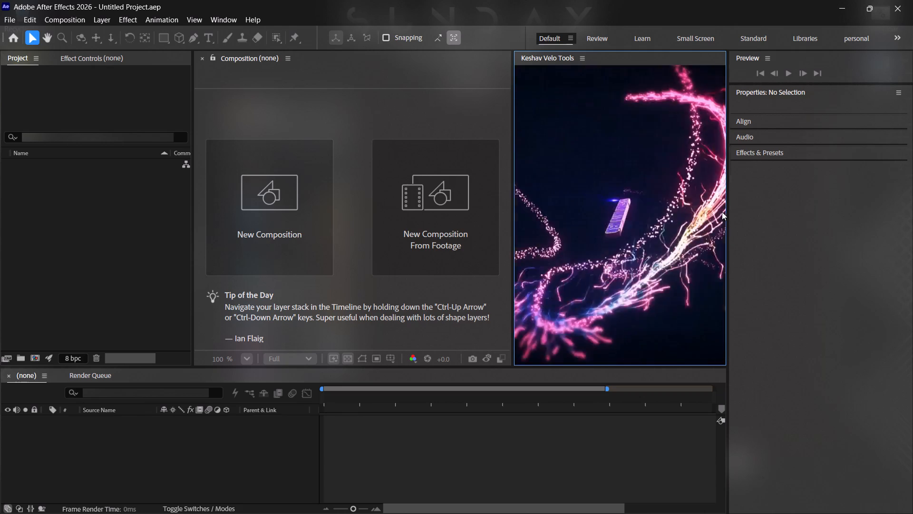
left_click_drag(726, 206, 753, 205)
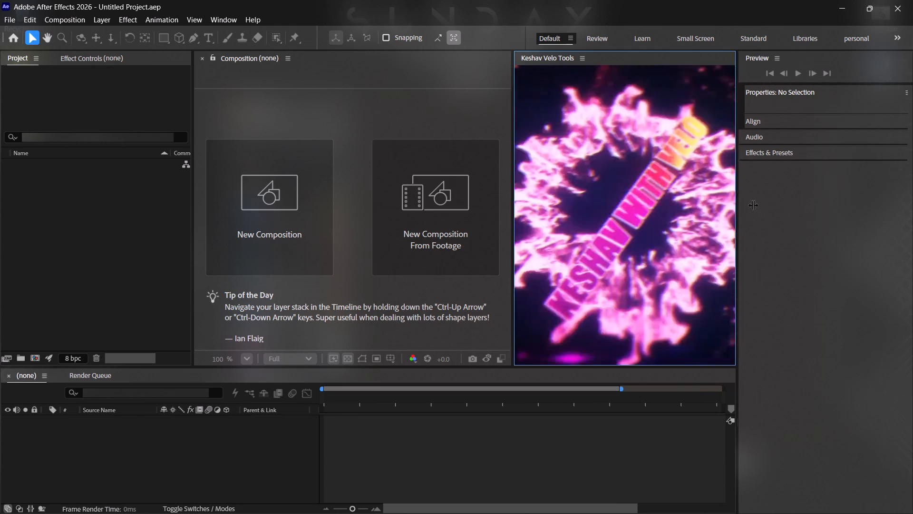
left_click_drag(753, 205, 759, 204)
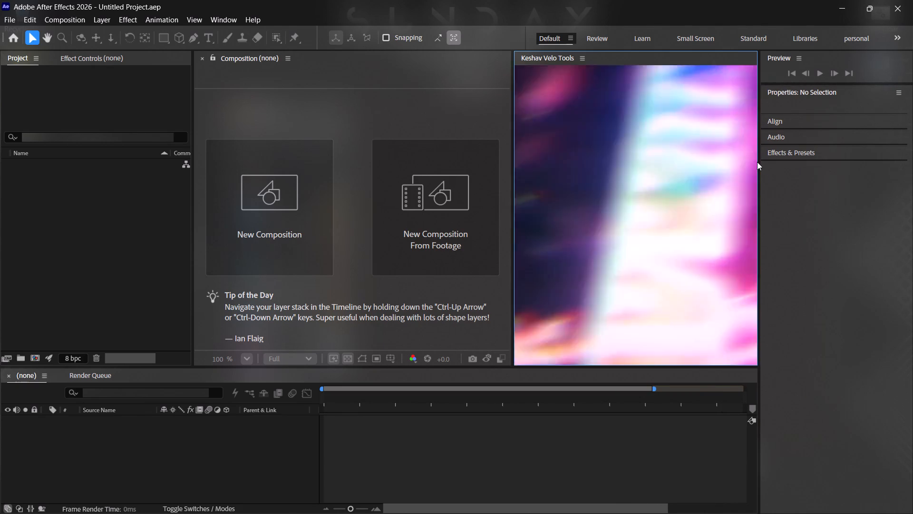
Turn off Startup Preview in the Keshav Velo Tools panel settings.
right_click(654, 98)
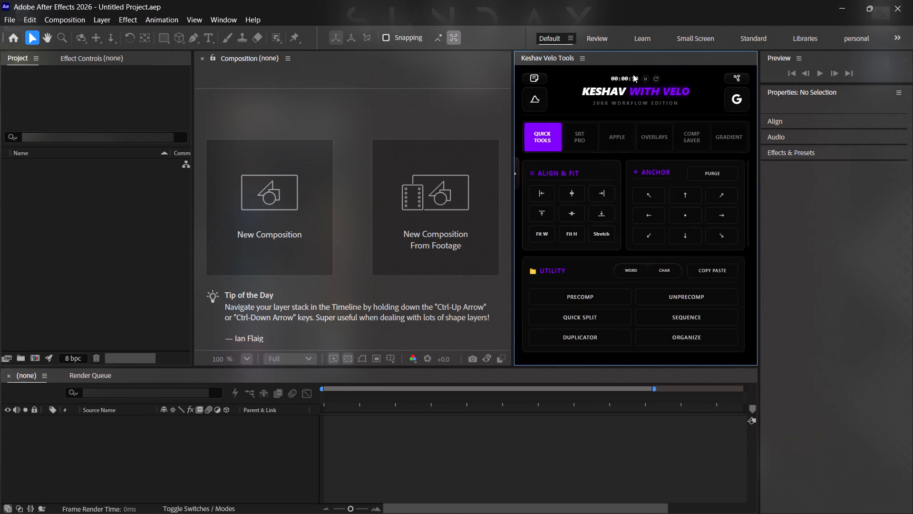
right_click(642, 89)
left_click(643, 90)
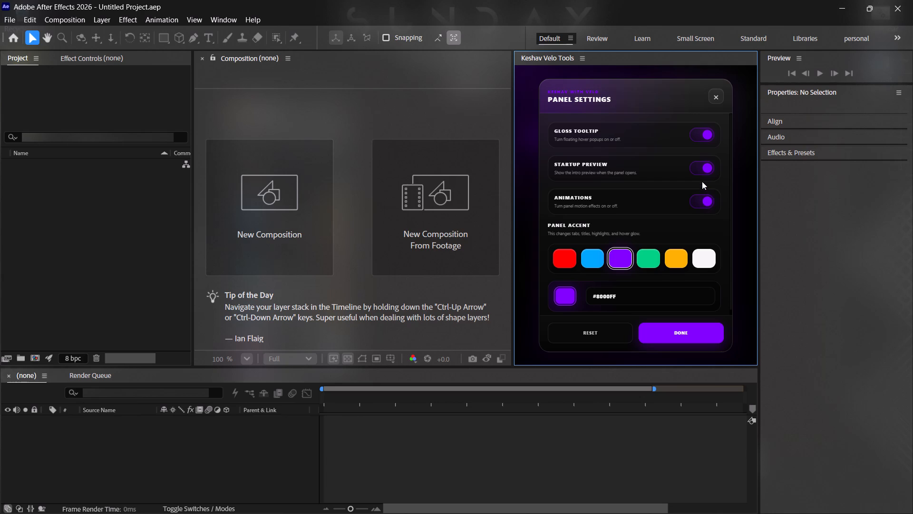
left_click(701, 168)
left_click(680, 333)
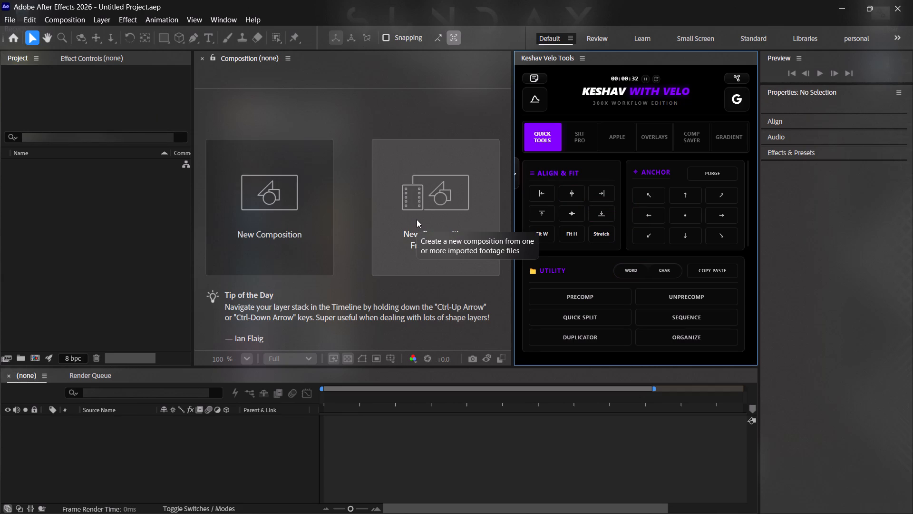
Start a new composition and name it "sift at mid night".
left_click(291, 232)
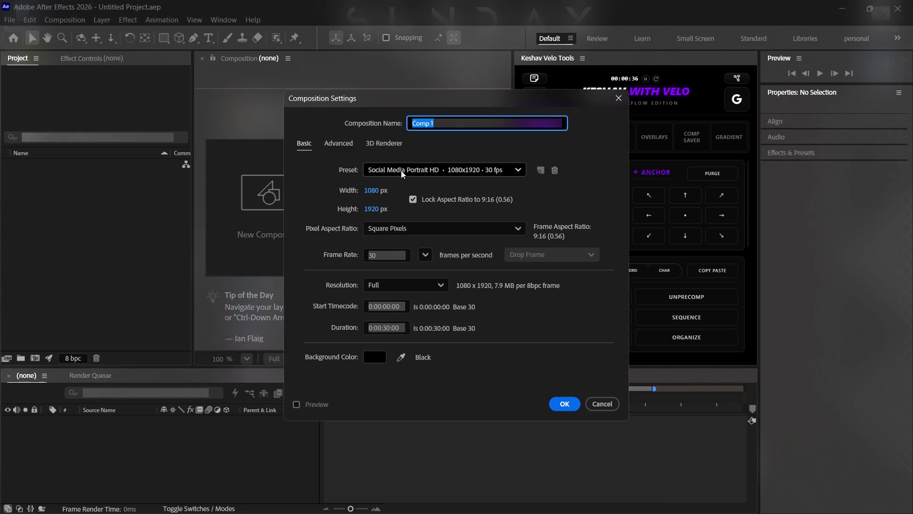
key("BackSpace")
type("sa")
type("mn")
key("BackSpace")
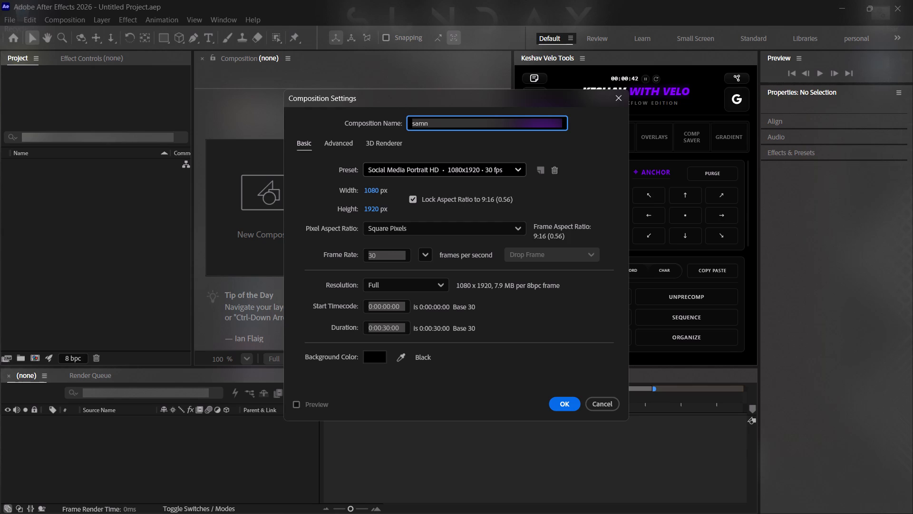
key("BackSpace")
key("BackSpace")
key("BackSpace")
key("BackSpace")
key("BackSpace")
type("sift at nigt")
key("BackSpace")
type("ht")
key("space")
key("Left")
key("Left")
key("Left")
key("Left")
key("Left")
key("Left")
type("mid")
key("space")
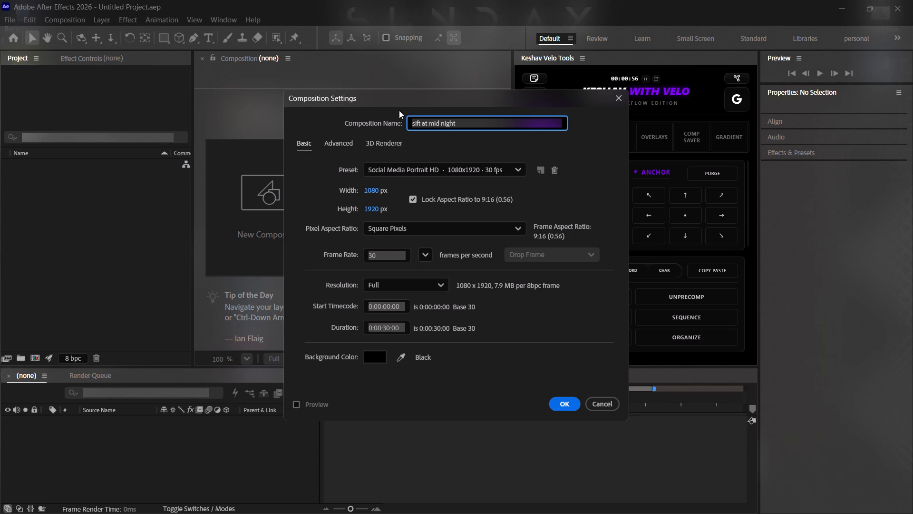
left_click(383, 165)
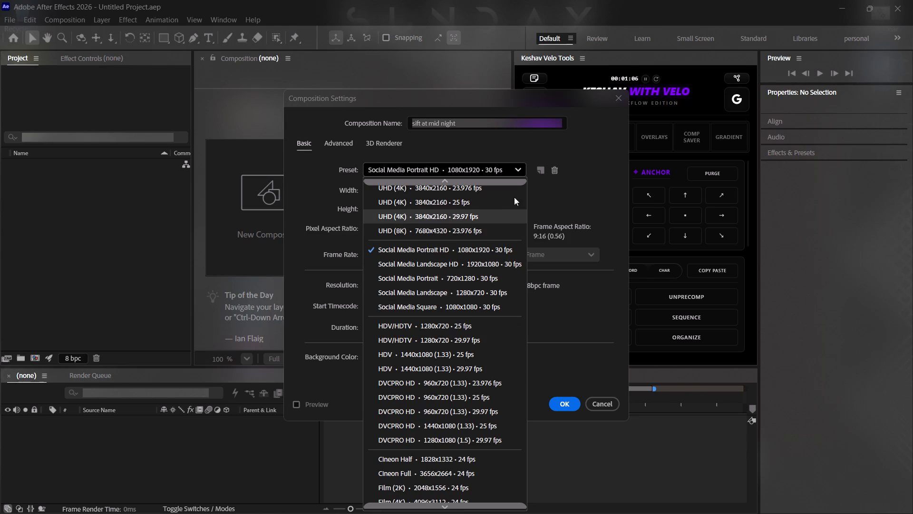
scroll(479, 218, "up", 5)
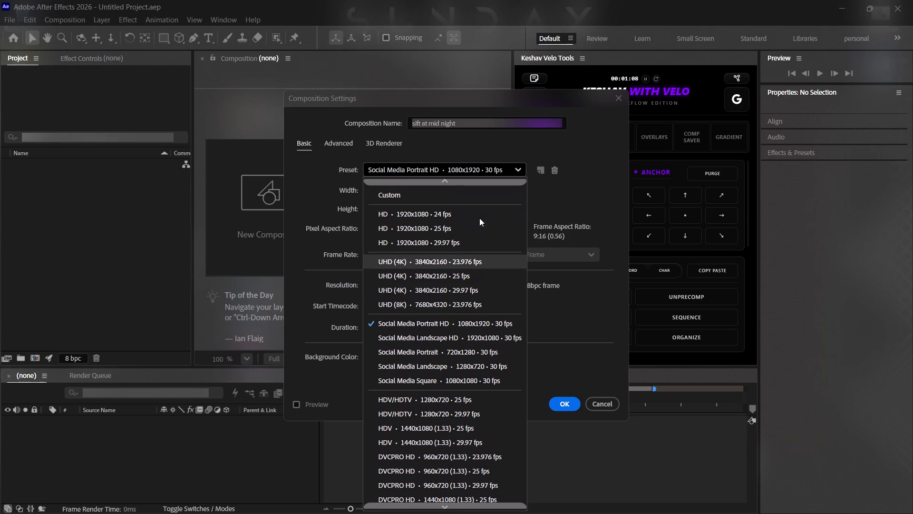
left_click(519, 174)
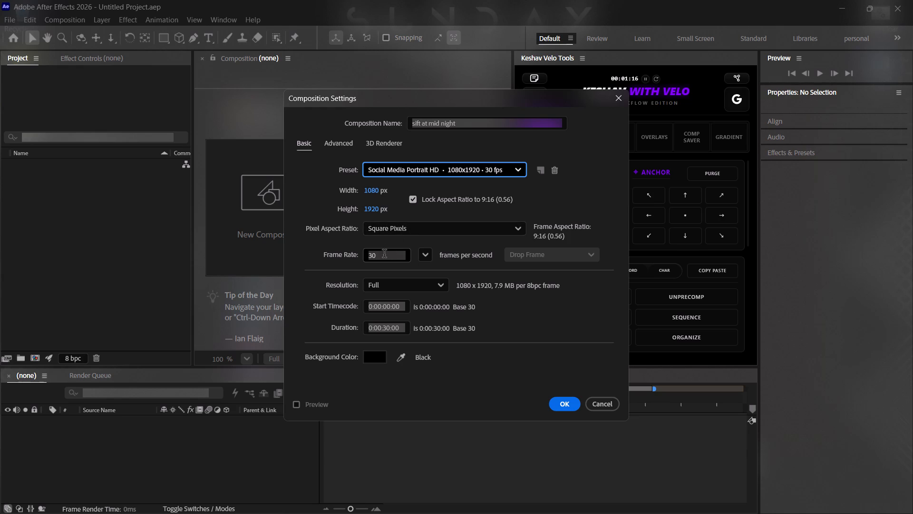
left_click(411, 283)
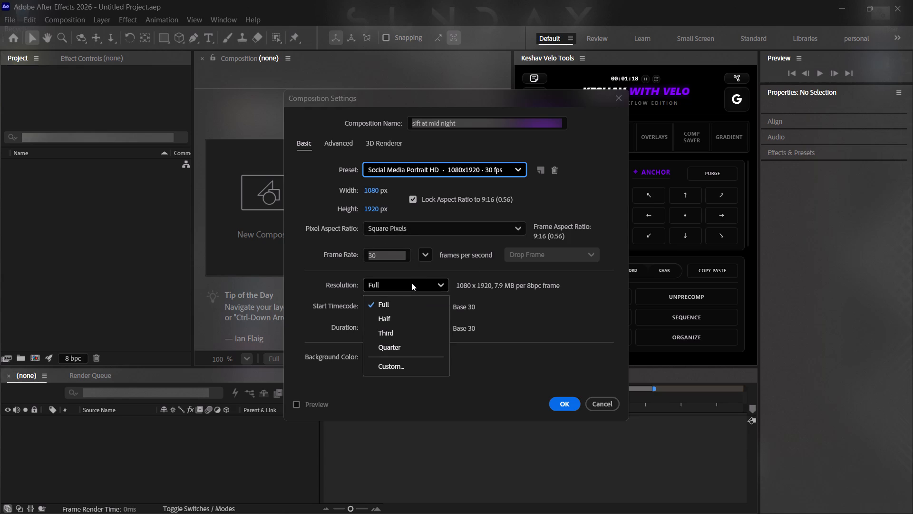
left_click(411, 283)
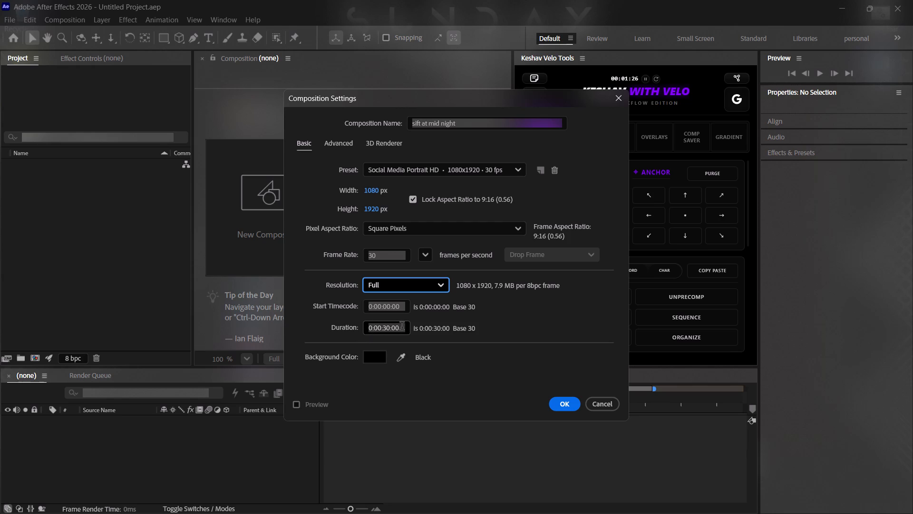
left_click(335, 500)
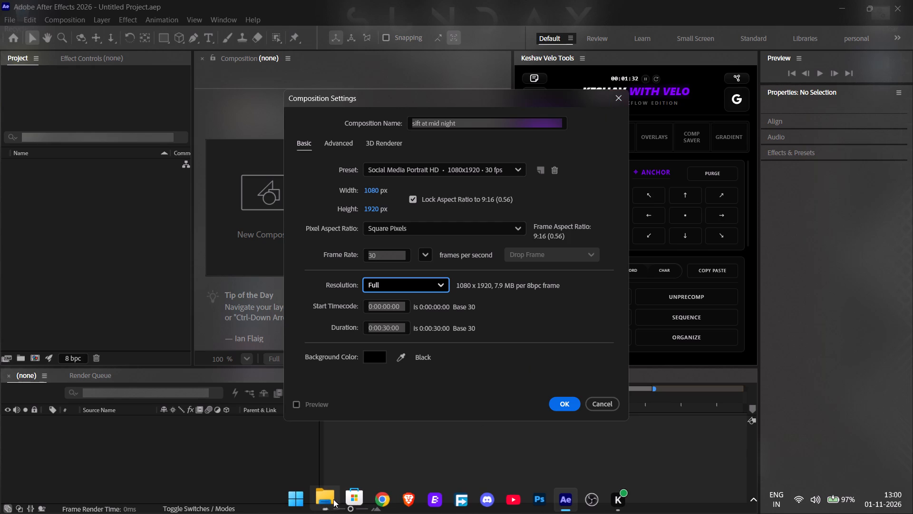
left_click(338, 444)
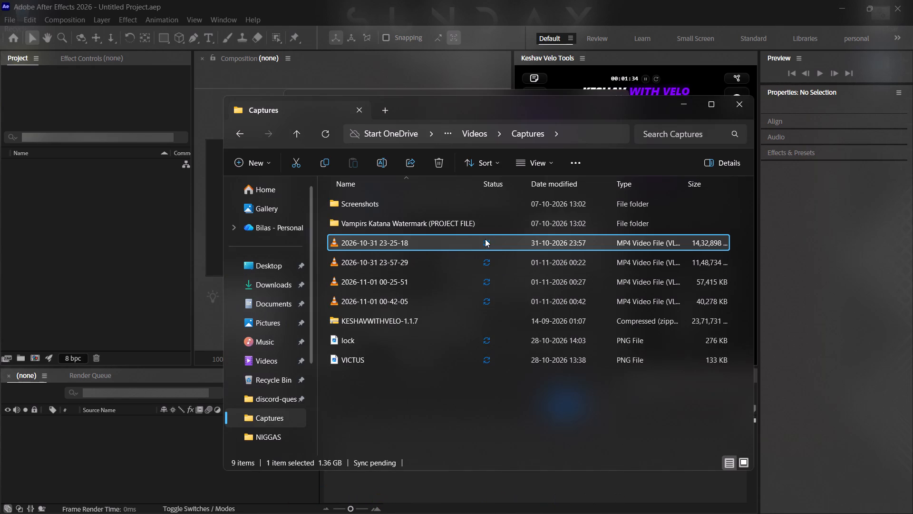
double_click(486, 243)
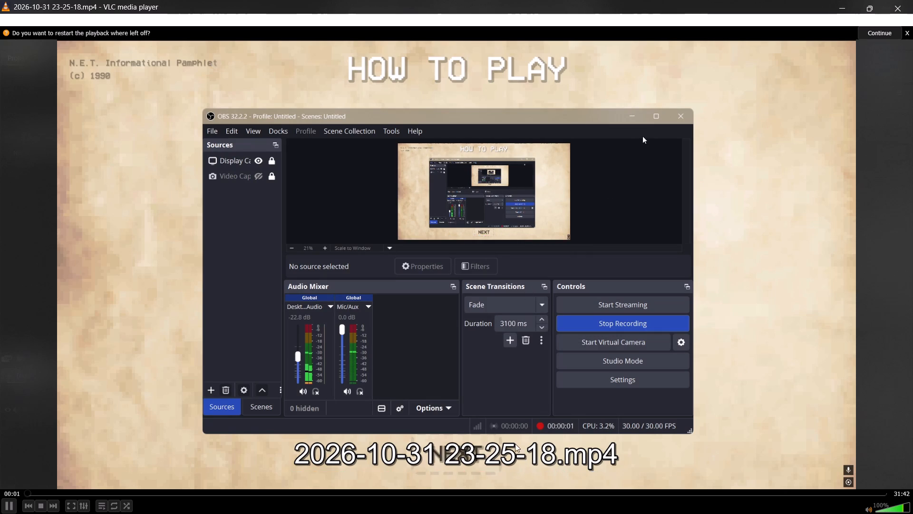
left_click(889, 0)
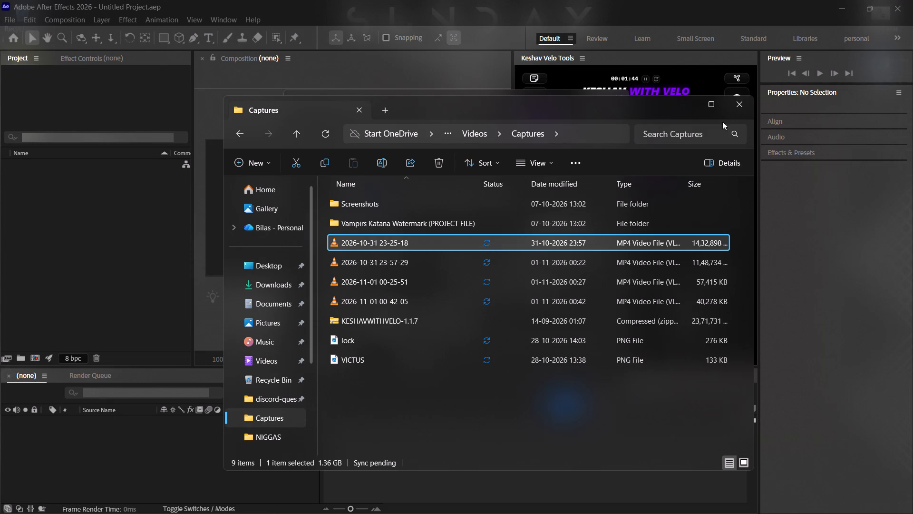
left_click(683, 105)
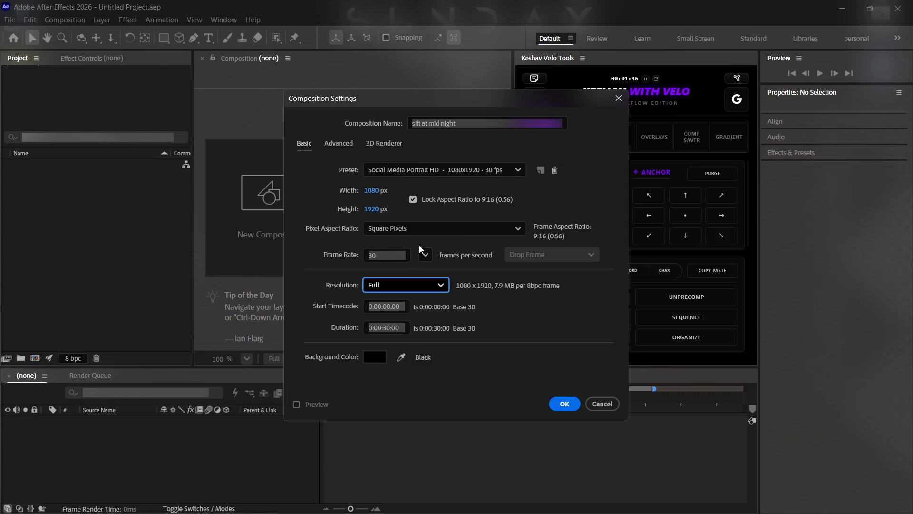
left_click(389, 331)
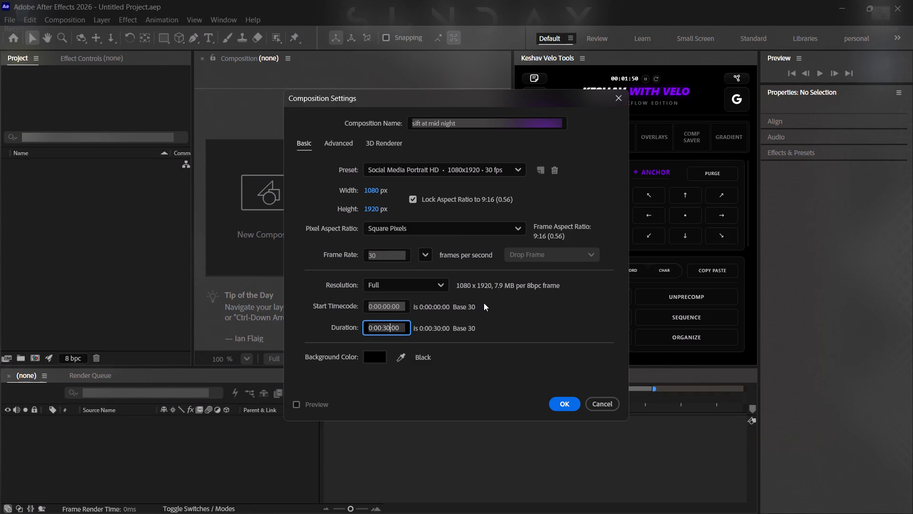
key("alt+Tab")
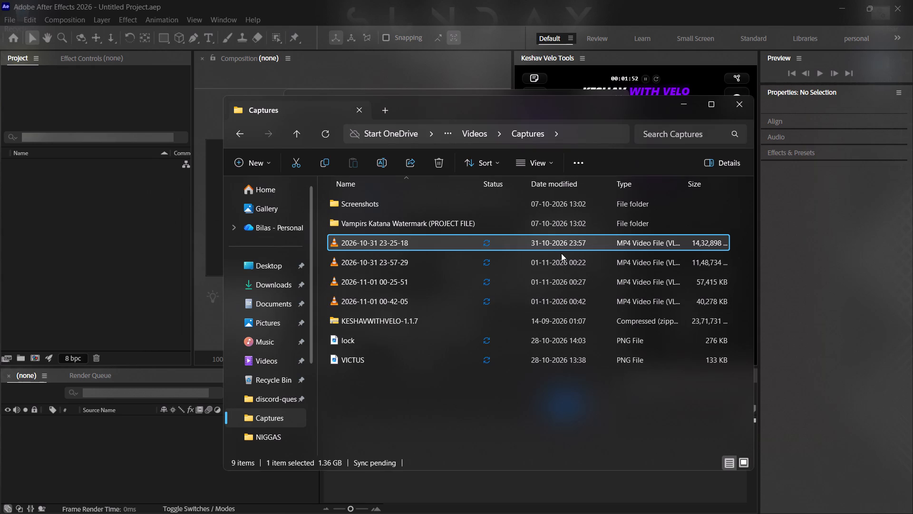
double_click(575, 239)
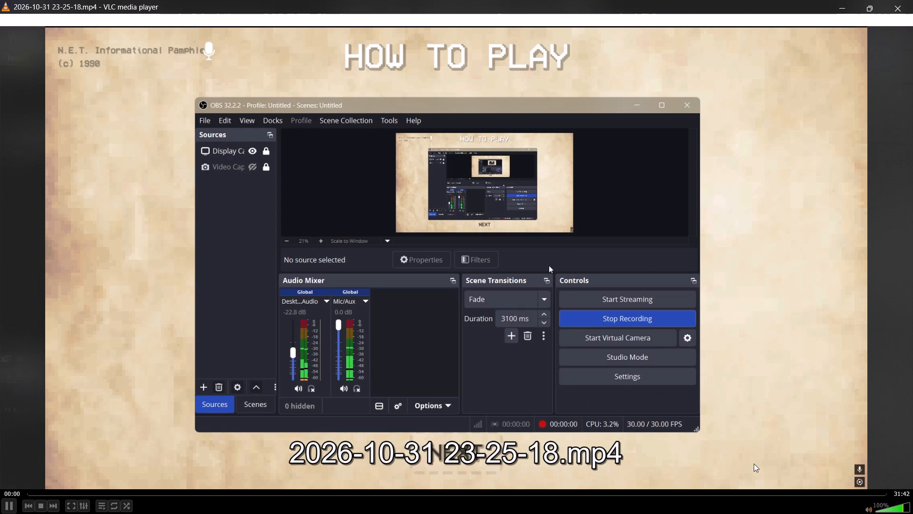
left_click(555, 280)
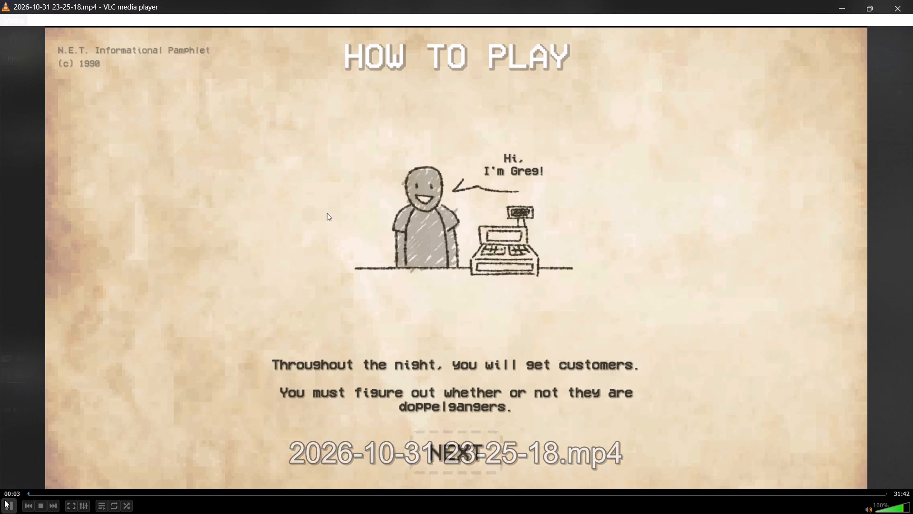
left_click(4, 500)
key("alt+Tab")
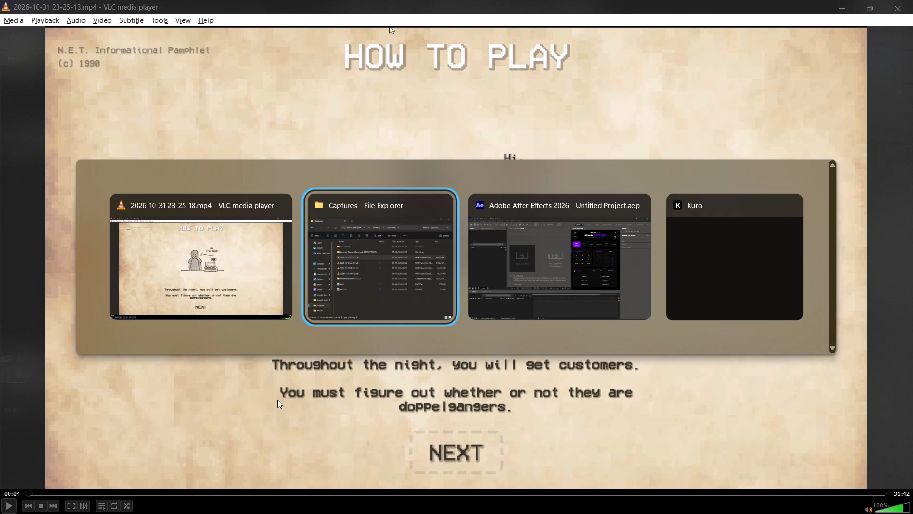
key("alt+Tab")
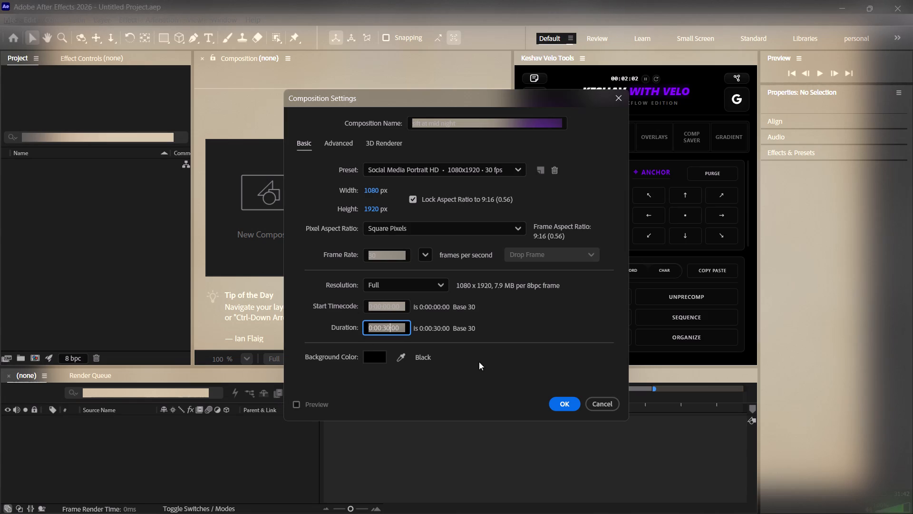
Set the composition duration to 0:00:31:42, rechecking the recording's length in VLC before returning to After Effects.
key("BackSpace")
key("1")
key("Right")
key("Right")
key("Right")
key("alt+Tab")
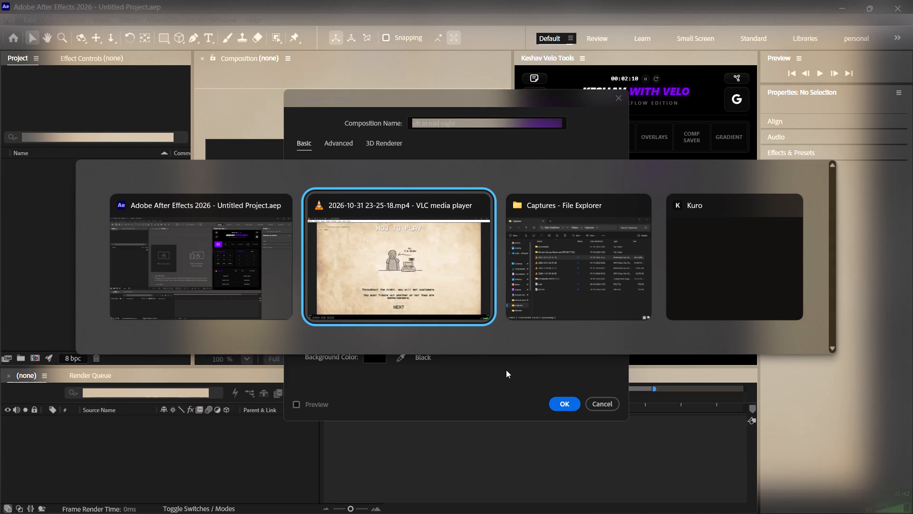
key("alt+Tab")
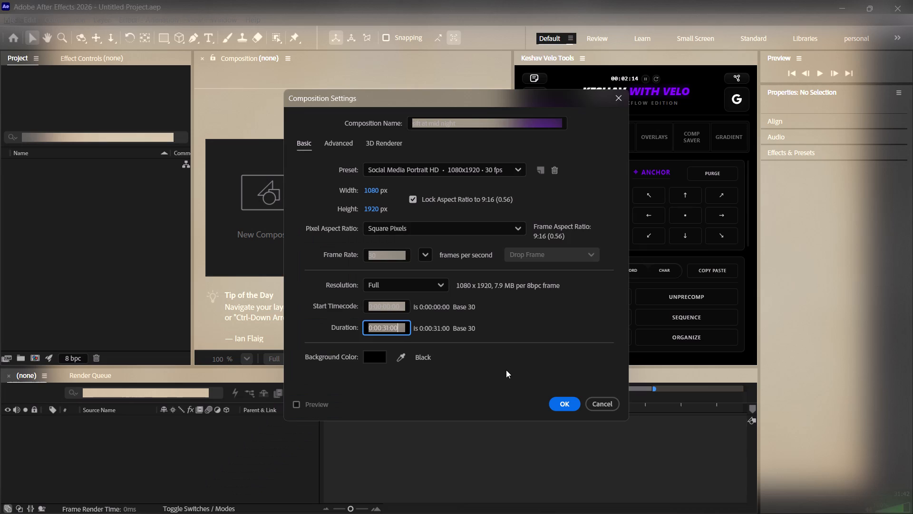
key("BackSpace")
key("BackSpace")
type("42")
Change the seconds part of the composition duration to 60, giving 0:00:60:42.
key("Down")
key("Up")
key("Up")
key("Left")
key("Left")
key("Right")
key("BackSpace")
key("BackSpace")
type("60")
key("Right")
key("Right")
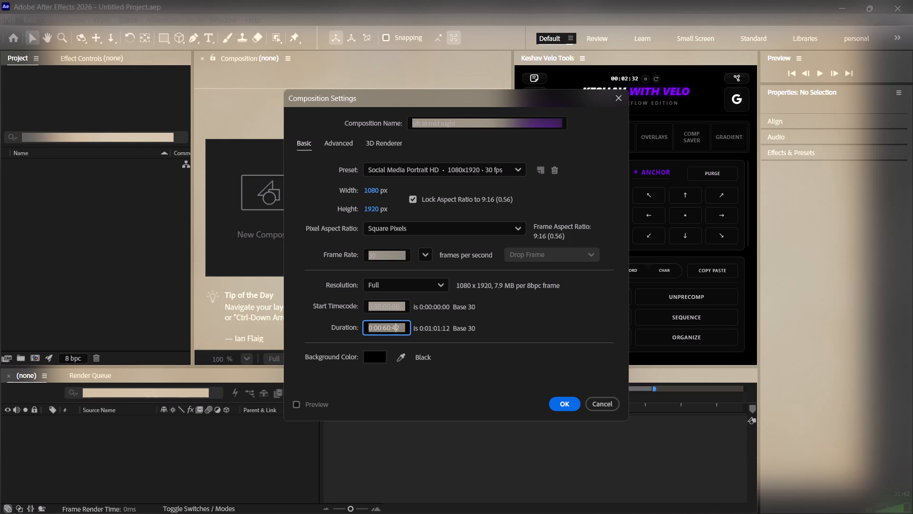
key("Right")
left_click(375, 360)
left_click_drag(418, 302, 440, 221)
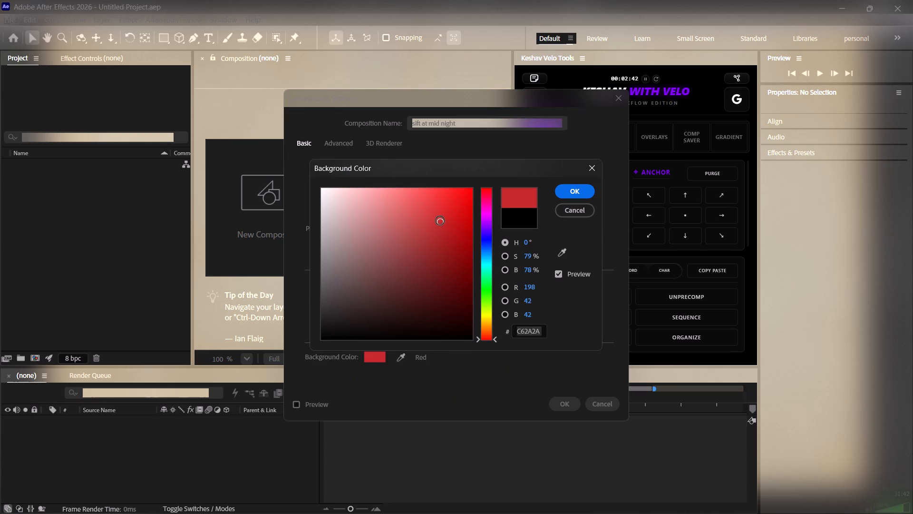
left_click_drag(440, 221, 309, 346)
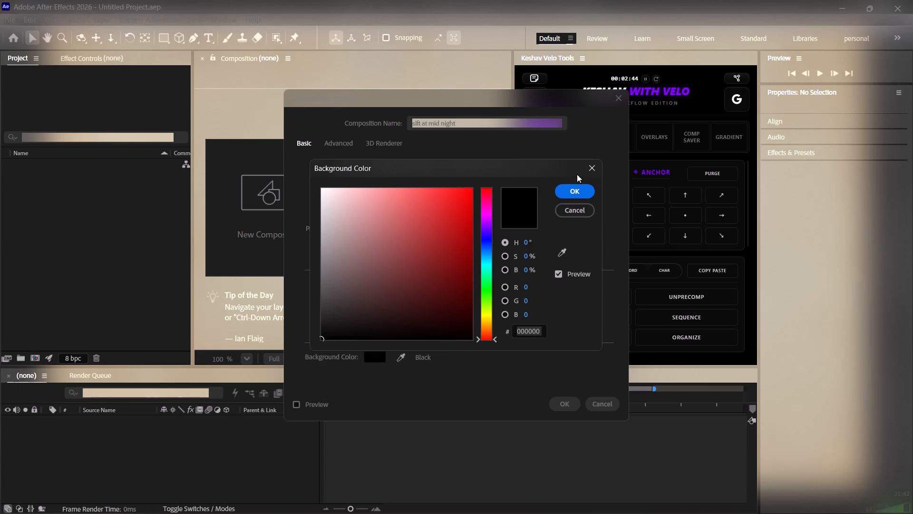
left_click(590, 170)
Create the "sift at mid night" composition with the entered settings.
left_click(558, 401)
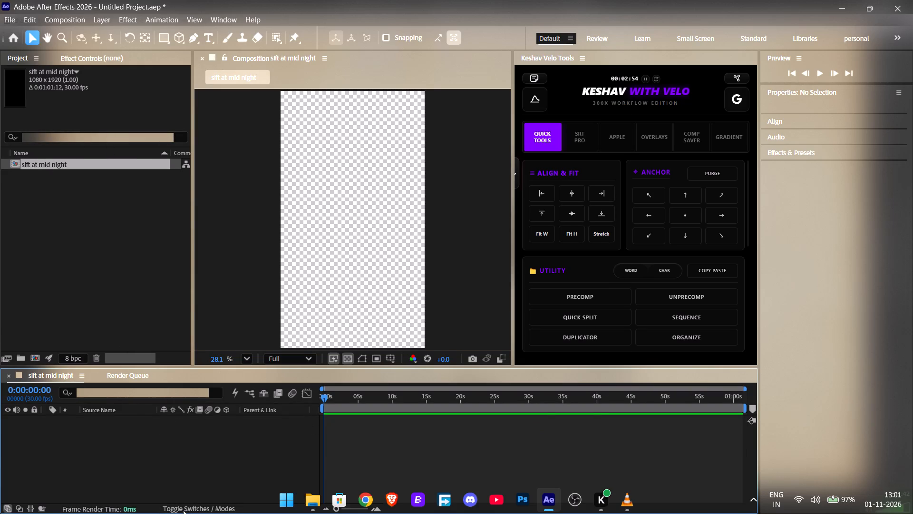
left_click(313, 499)
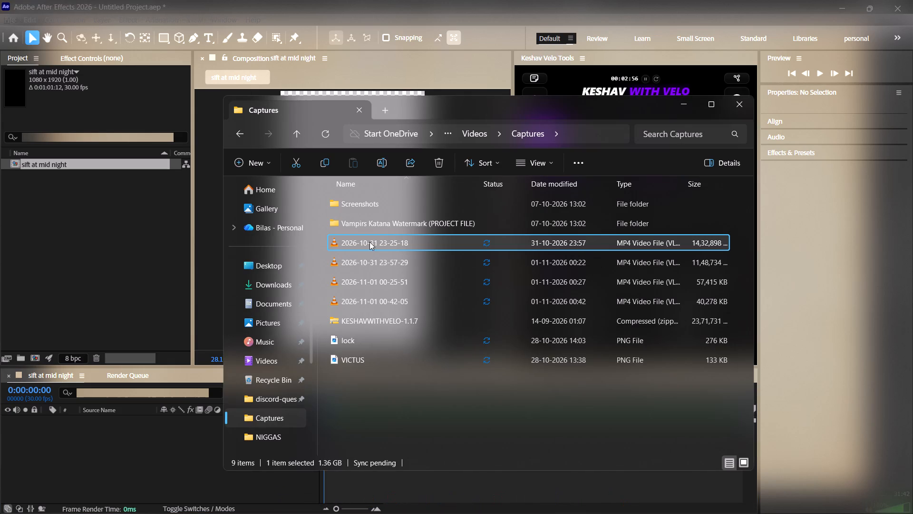
left_click_drag(370, 241, 390, 246)
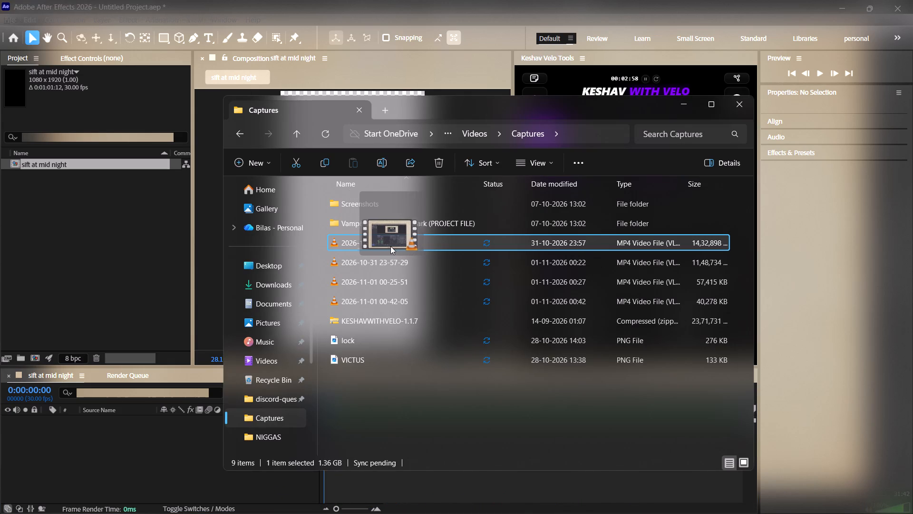
left_click_drag(390, 246, 529, 300)
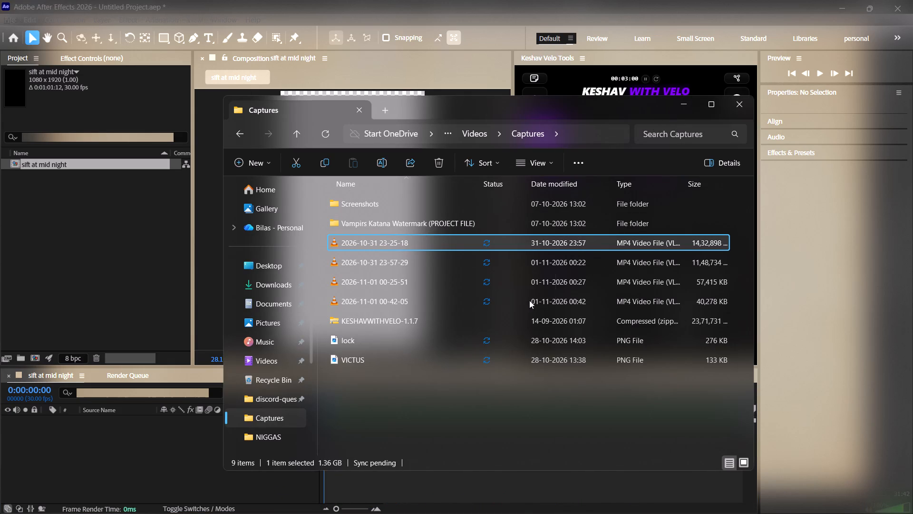
left_click_drag(529, 300, 403, 493)
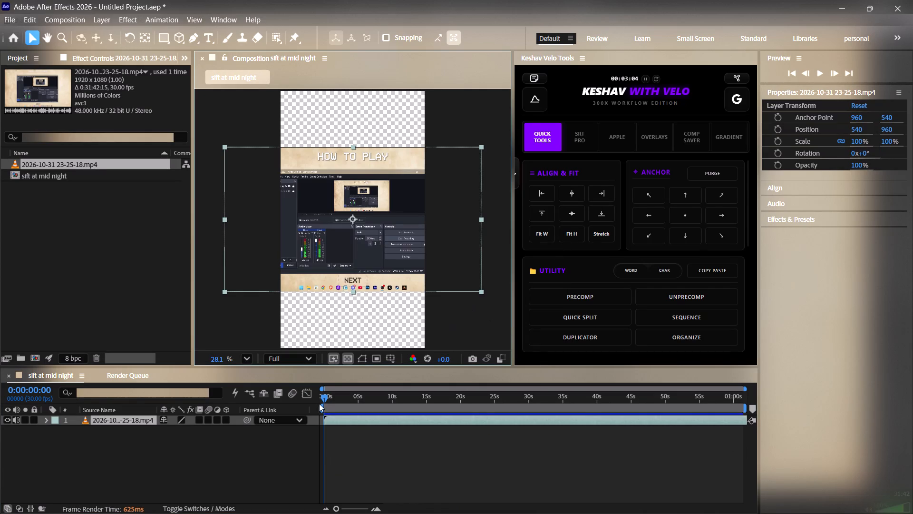
Scrub through the recording in the composition and preview playback to examine its content across the timeline.
left_click_drag(323, 399, 707, 381)
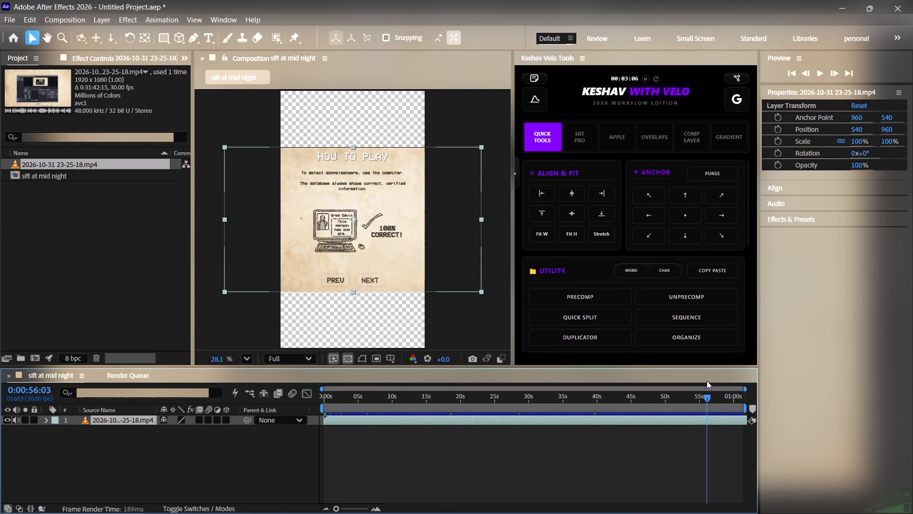
left_click_drag(707, 381, 719, 381)
key("space")
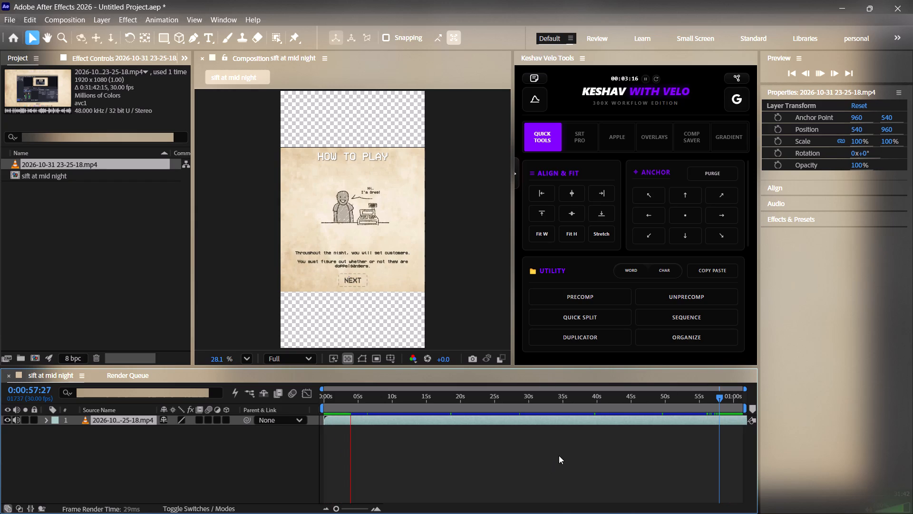
left_click(390, 450)
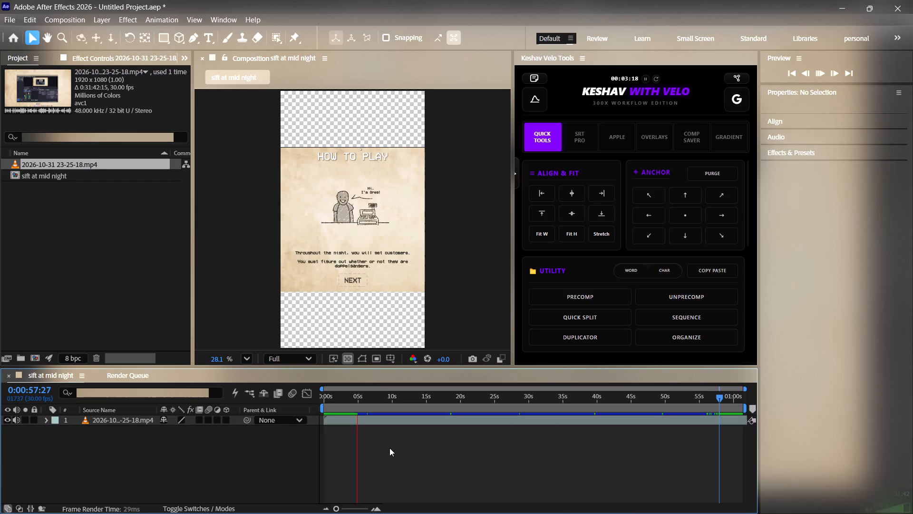
key("space")
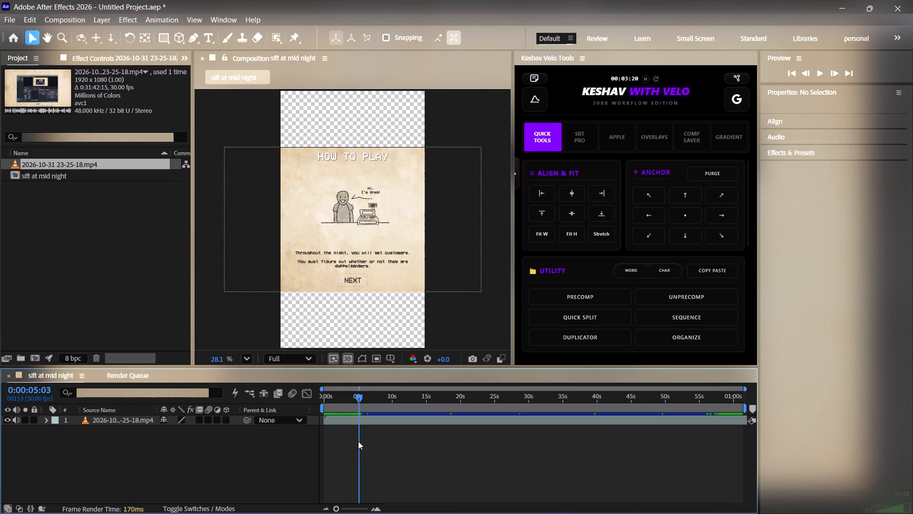
left_click_drag(358, 441, 387, 446)
left_click_drag(362, 397, 447, 405)
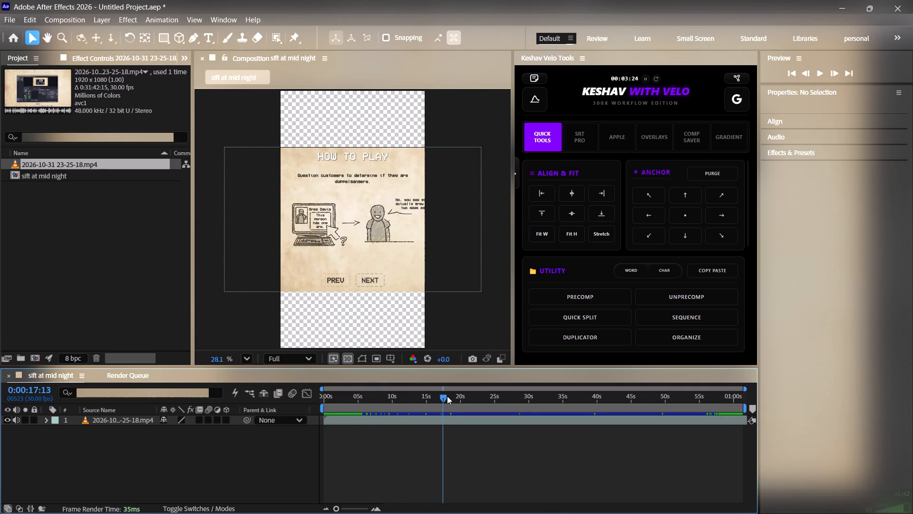
left_click_drag(445, 396, 715, 392)
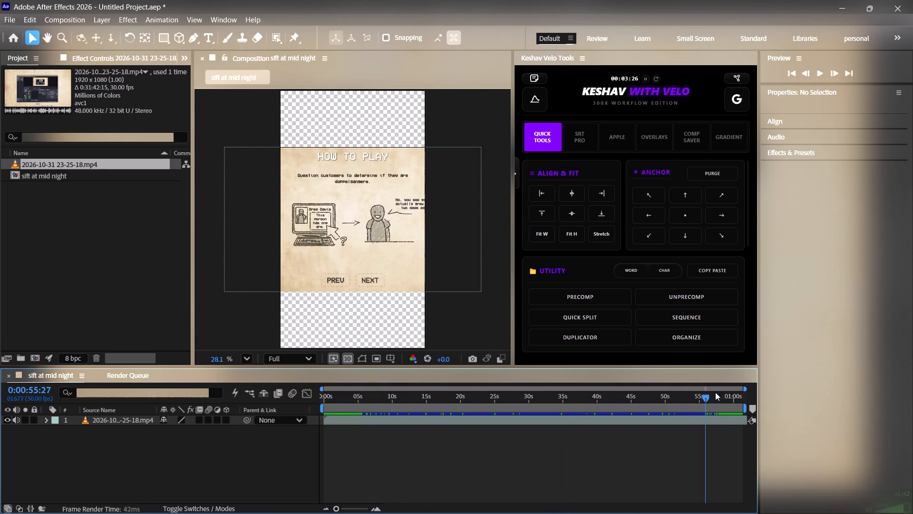
left_click_drag(715, 392, 697, 389)
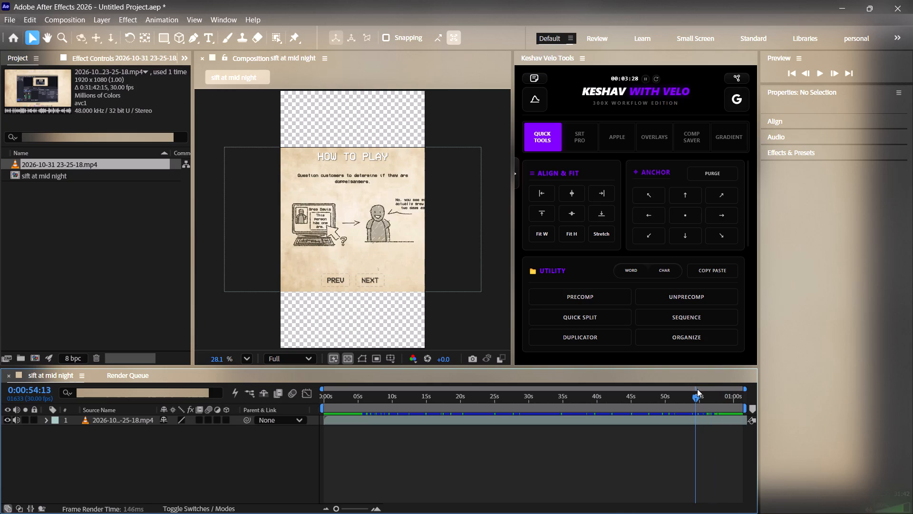
left_click_drag(697, 389, 700, 388)
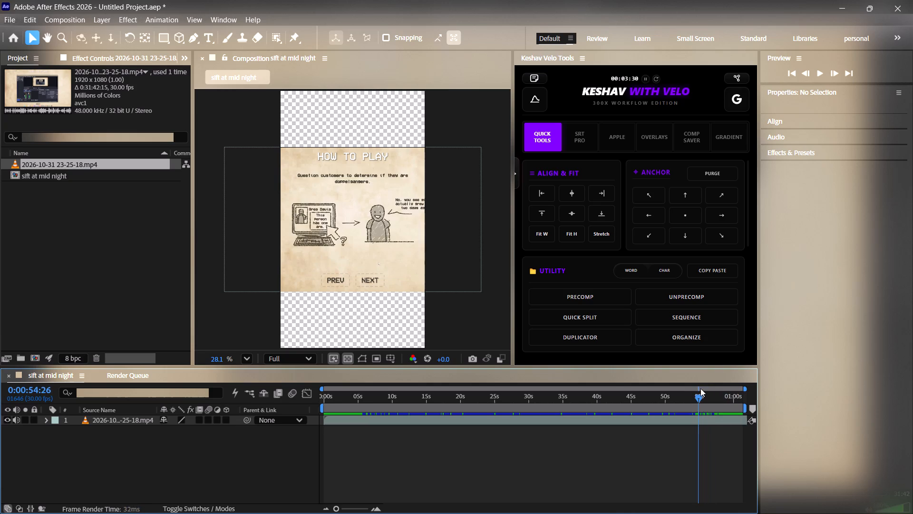
left_click_drag(700, 388, 723, 386)
key("space")
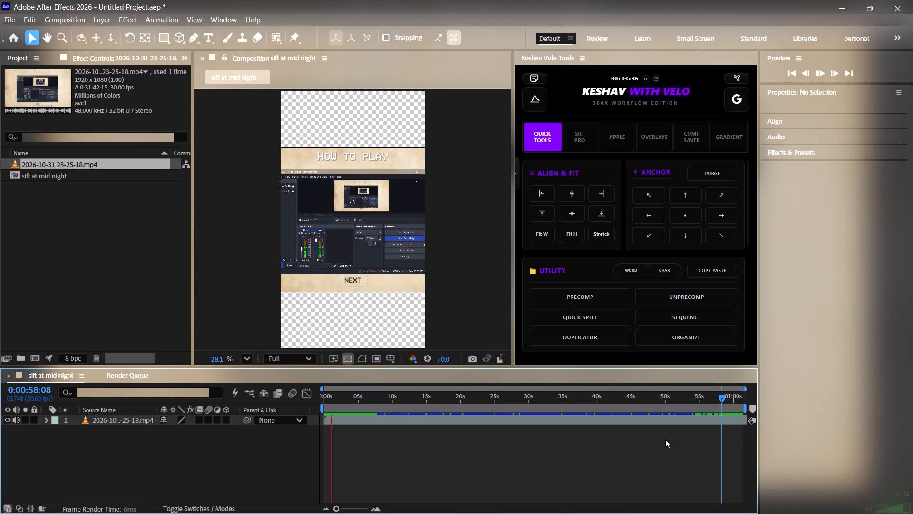
key("space")
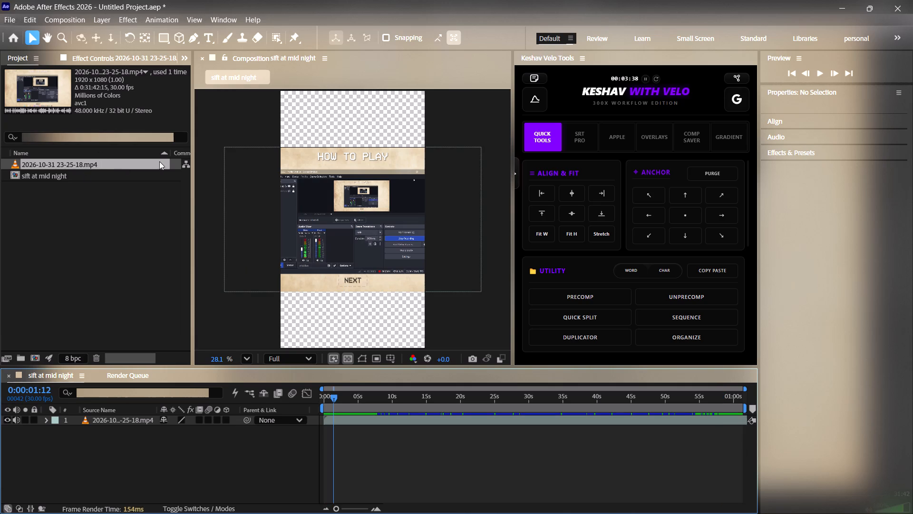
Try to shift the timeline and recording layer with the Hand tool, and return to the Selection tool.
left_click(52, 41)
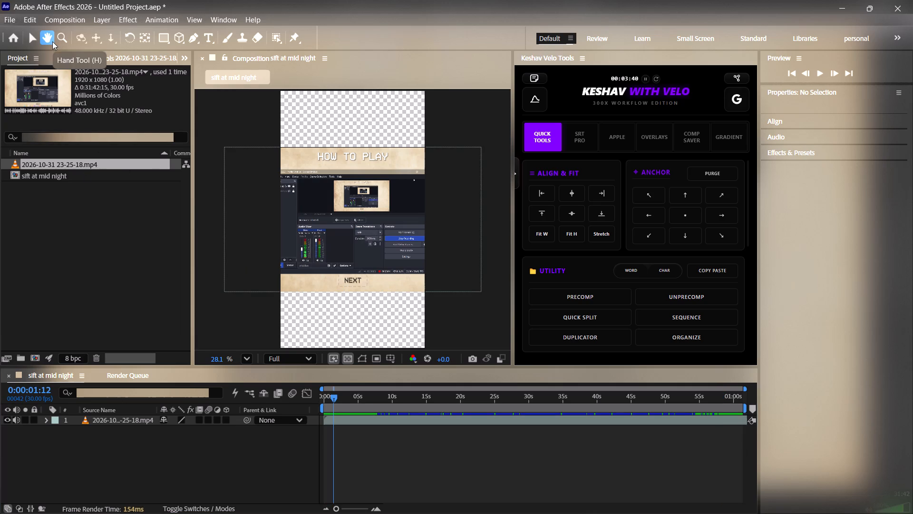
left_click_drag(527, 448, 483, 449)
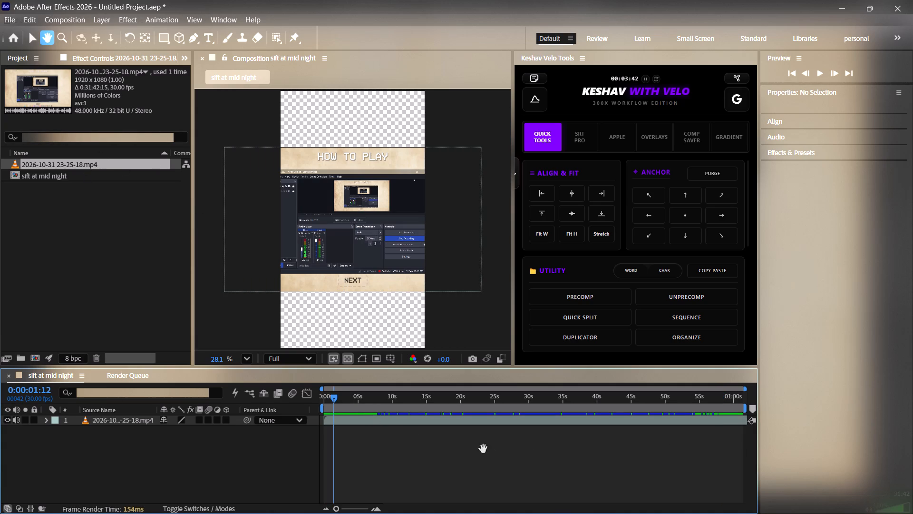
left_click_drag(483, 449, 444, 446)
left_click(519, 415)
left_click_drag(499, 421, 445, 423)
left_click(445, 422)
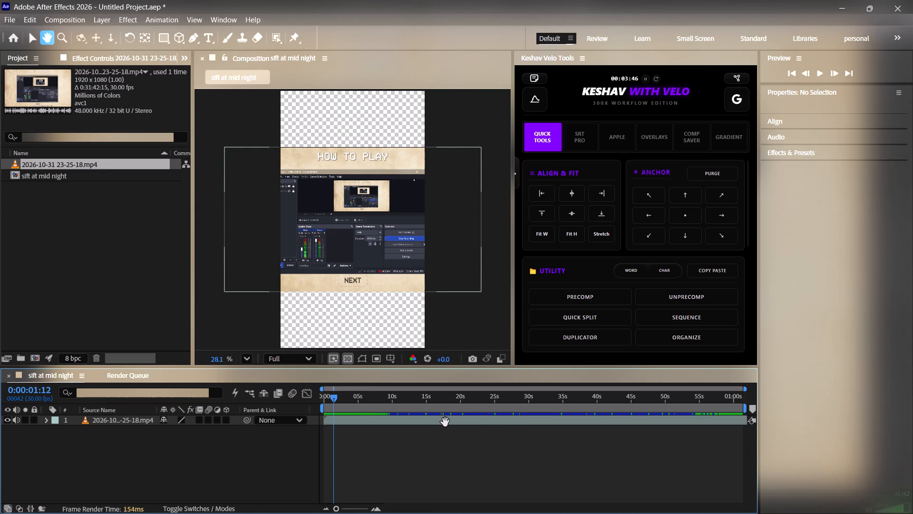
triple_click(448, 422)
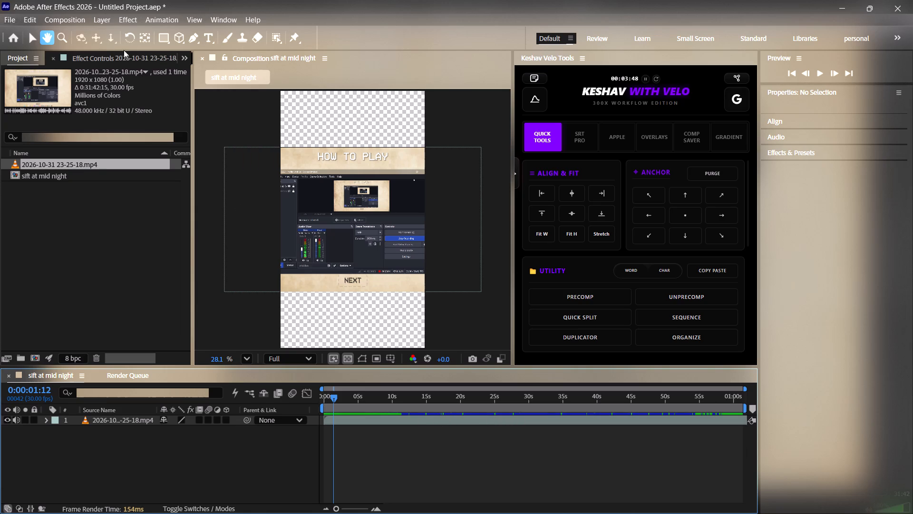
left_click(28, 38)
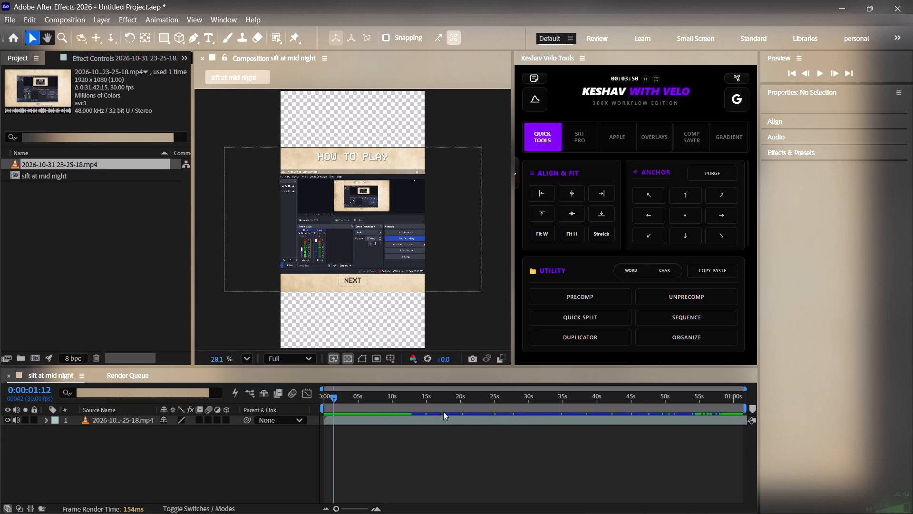
left_click(438, 418)
double_click(438, 418)
double_click(438, 418)
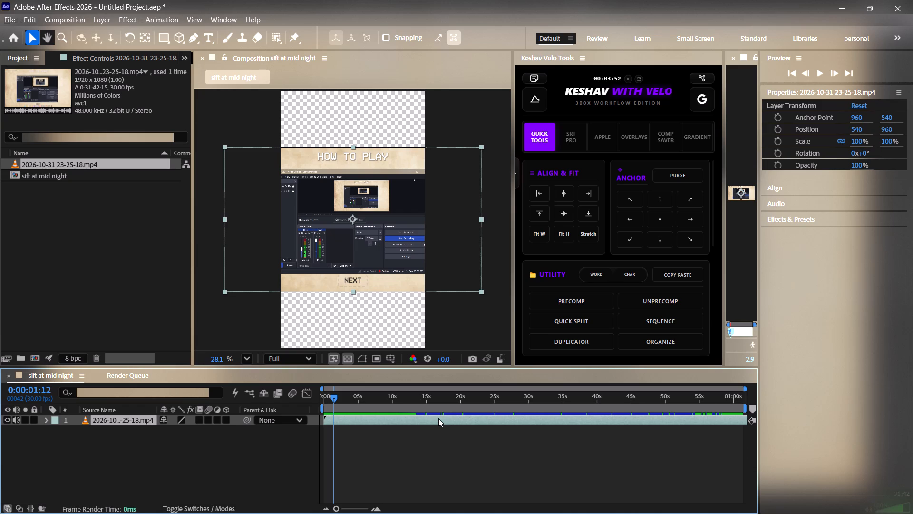
right_click(438, 418)
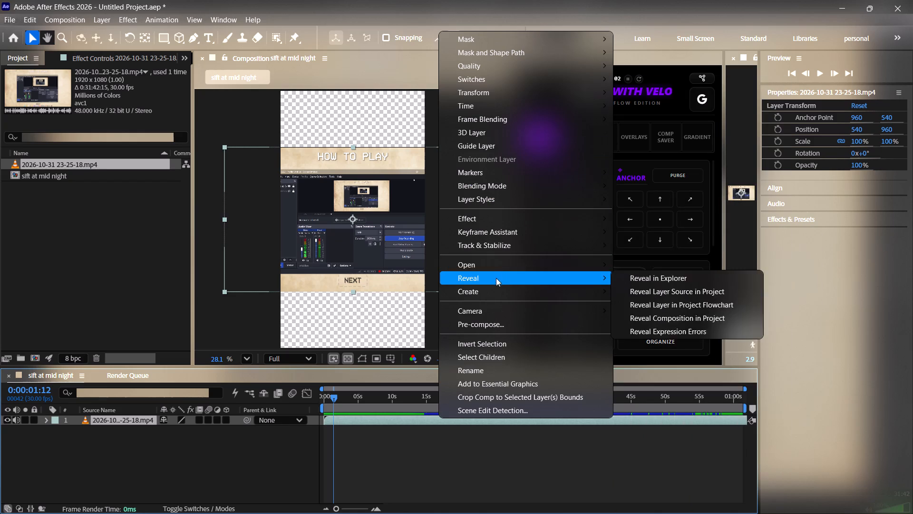
left_click(495, 264)
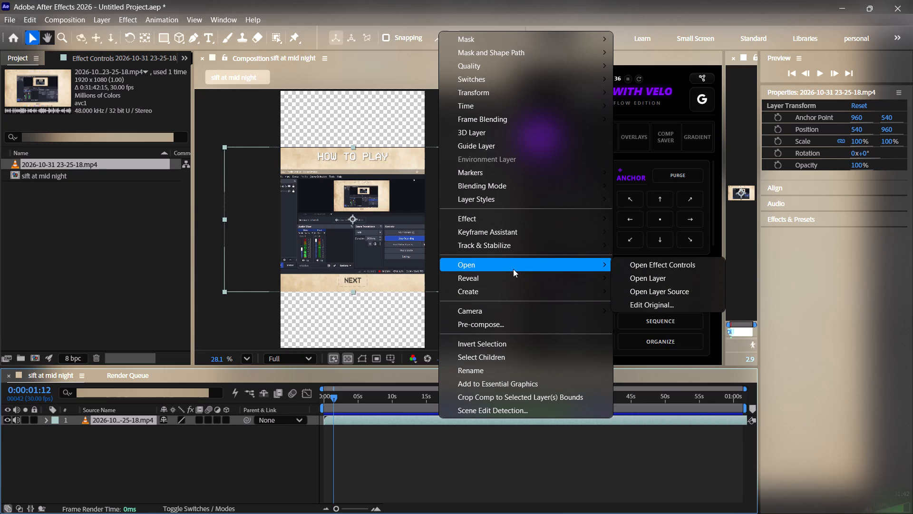
left_click(633, 274)
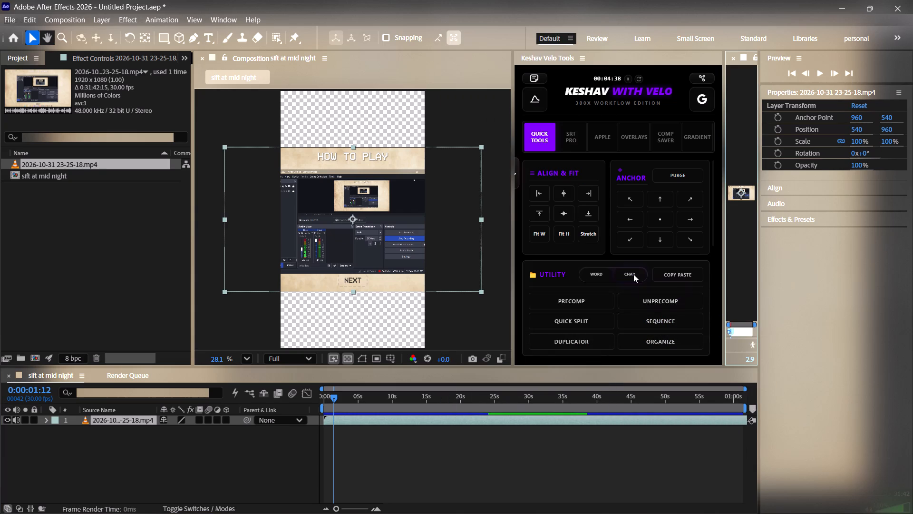
Slide the recording layer earlier in the timeline, past the How to Play pages and into the "Read the Instructions on the Notice Board" gameplay.
left_click(593, 419)
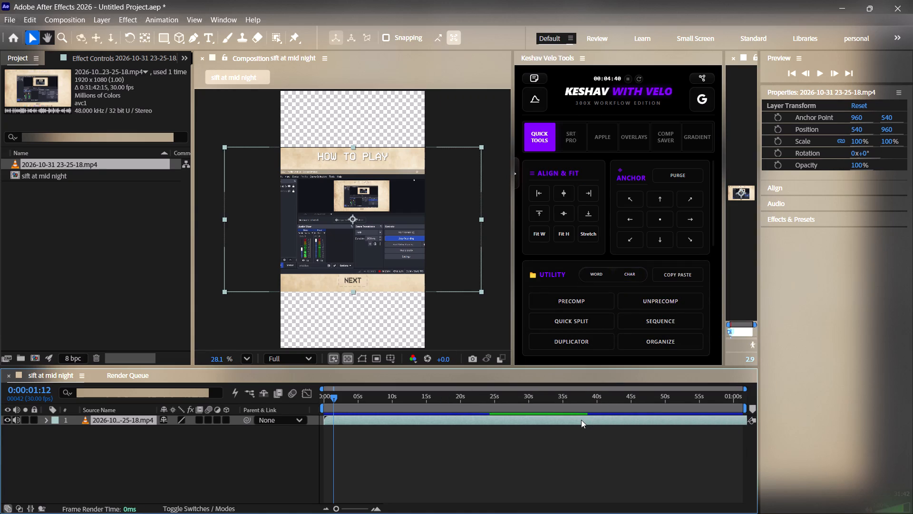
left_click(581, 420)
left_click_drag(581, 420, 460, 428)
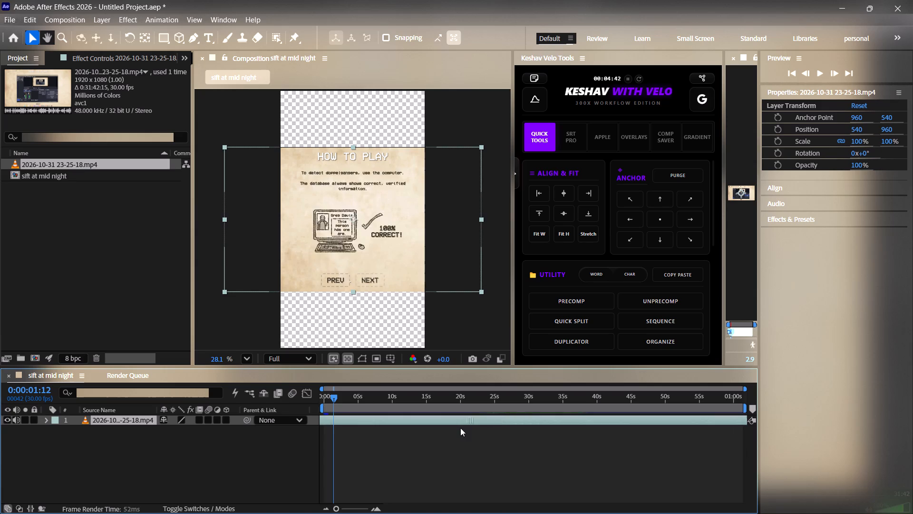
left_click_drag(460, 428, 205, 430)
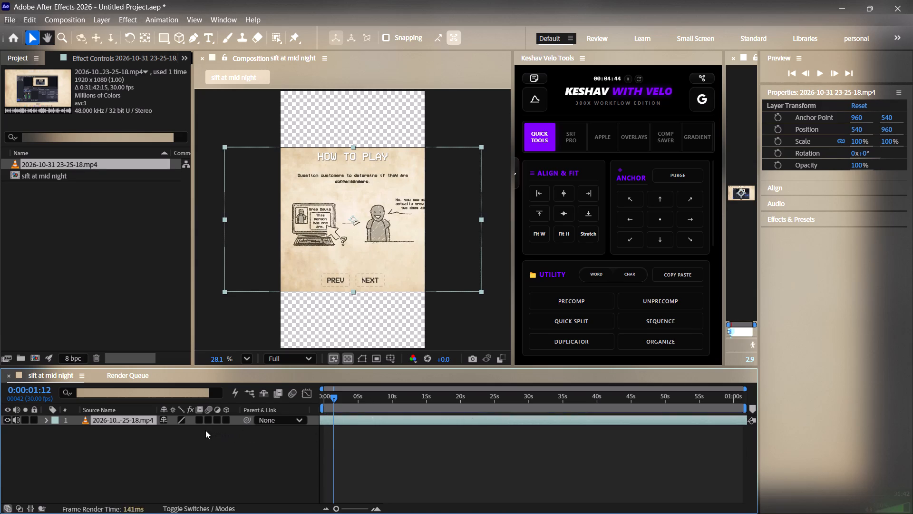
left_click_drag(205, 430, 0, 420)
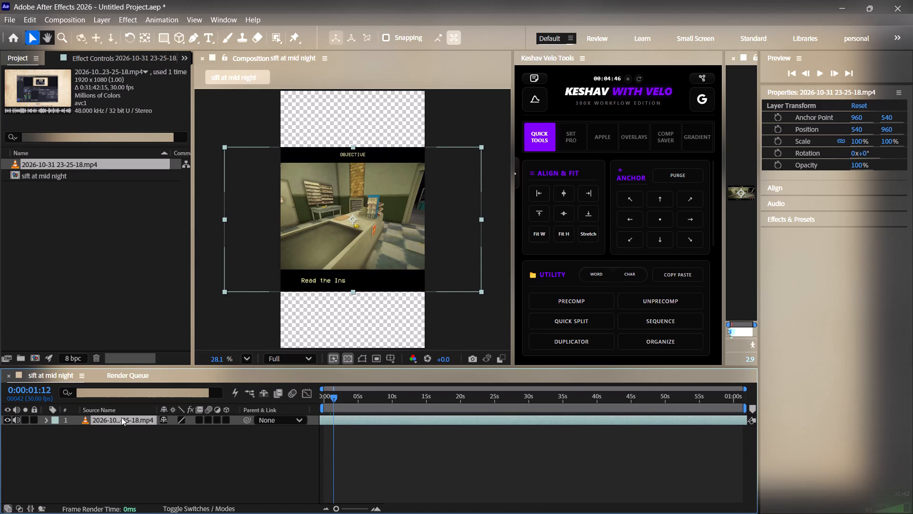
left_click_drag(388, 419, 371, 420)
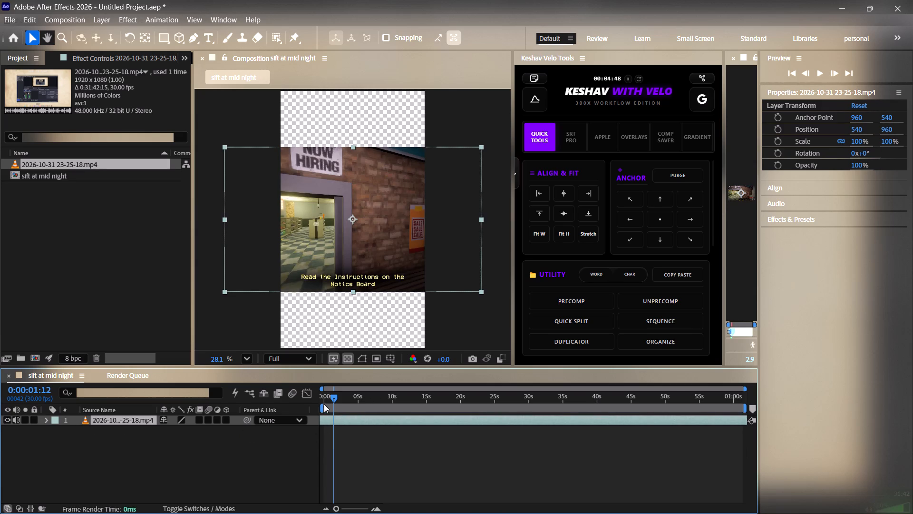
Set the current time to 0:00:00:00 and slide the recording layer earlier until the "Quit Game?" screen sits at the composition start.
left_click_drag(332, 397, 295, 400)
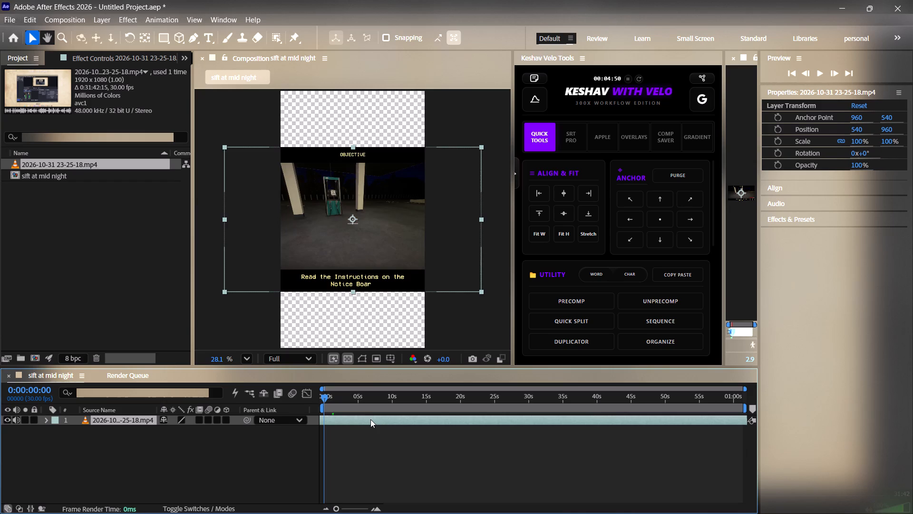
left_click_drag(370, 419, 224, 416)
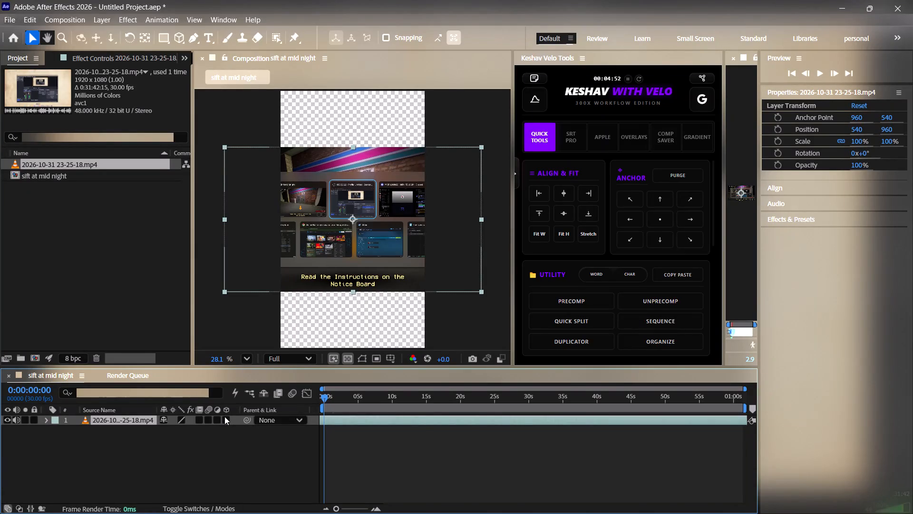
left_click_drag(224, 416, 185, 420)
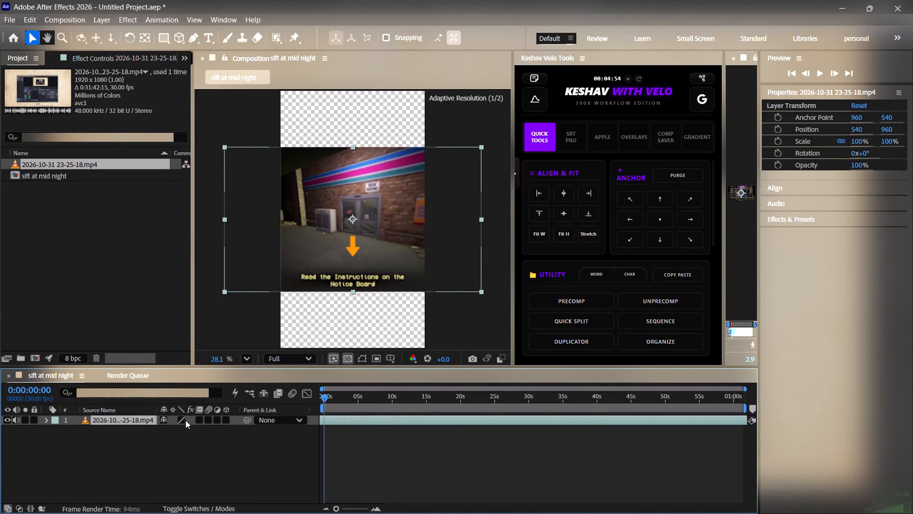
left_click_drag(185, 420, 0, 412)
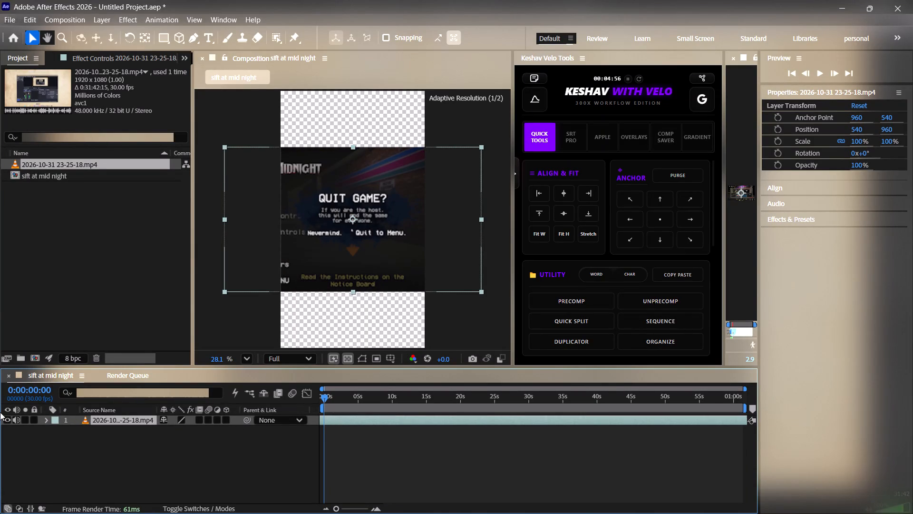
left_click_drag(0, 412, 0, 403)
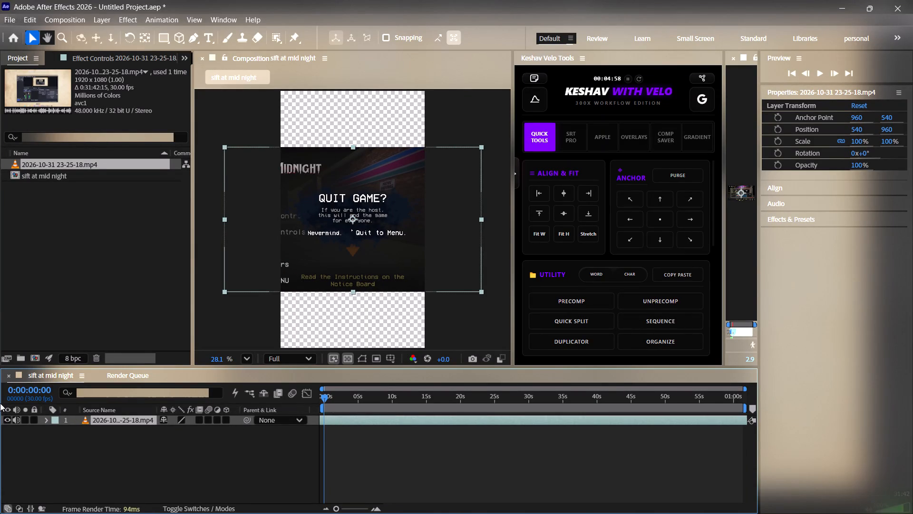
left_click_drag(0, 403, 0, 404)
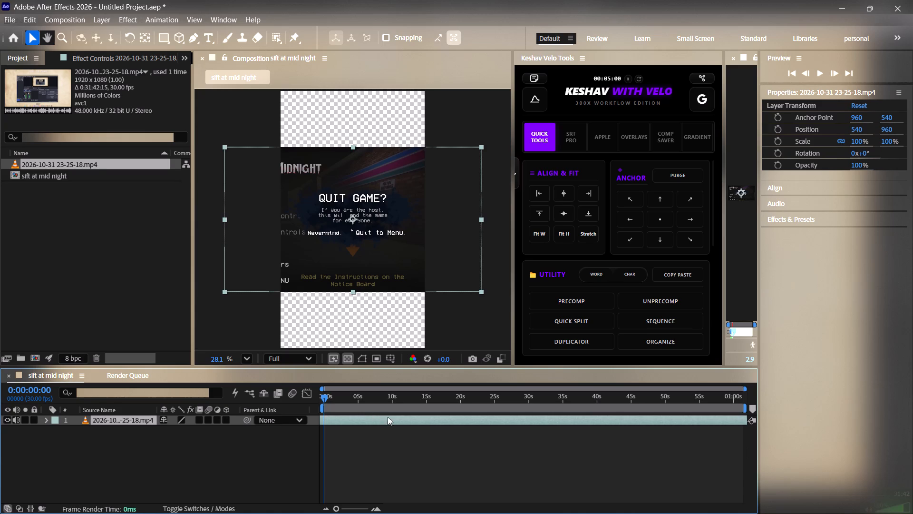
Slide the recording layer still earlier, moving the loading, "America 1993" and Shift at Midnight title footage ahead of the composition start.
left_click_drag(397, 419, 251, 424)
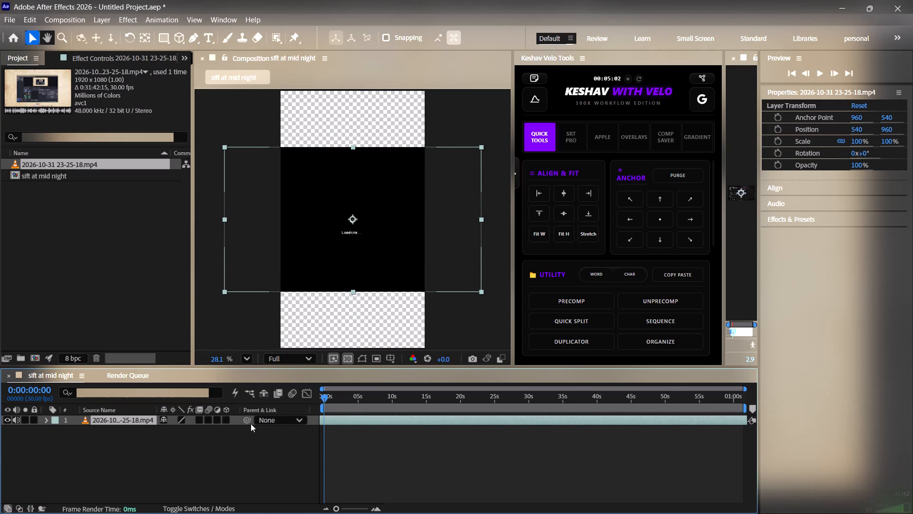
left_click_drag(251, 424, 32, 419)
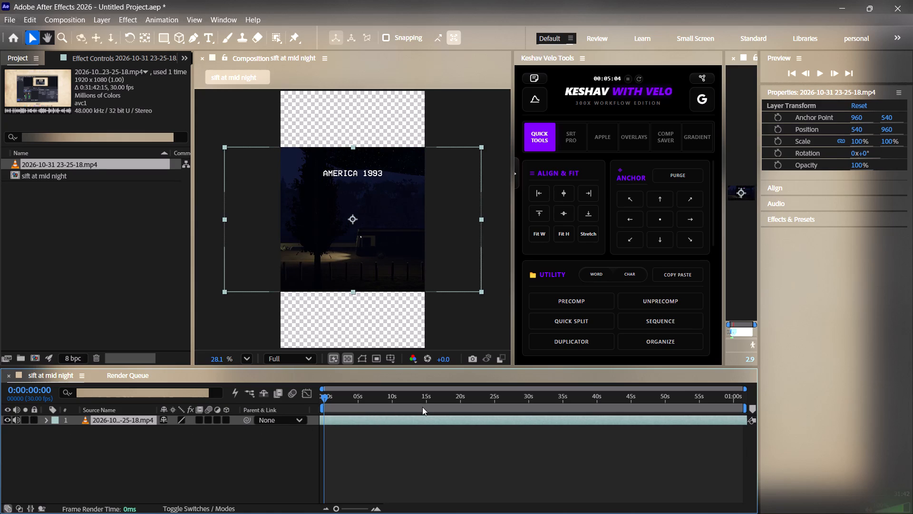
left_click_drag(421, 420, 294, 423)
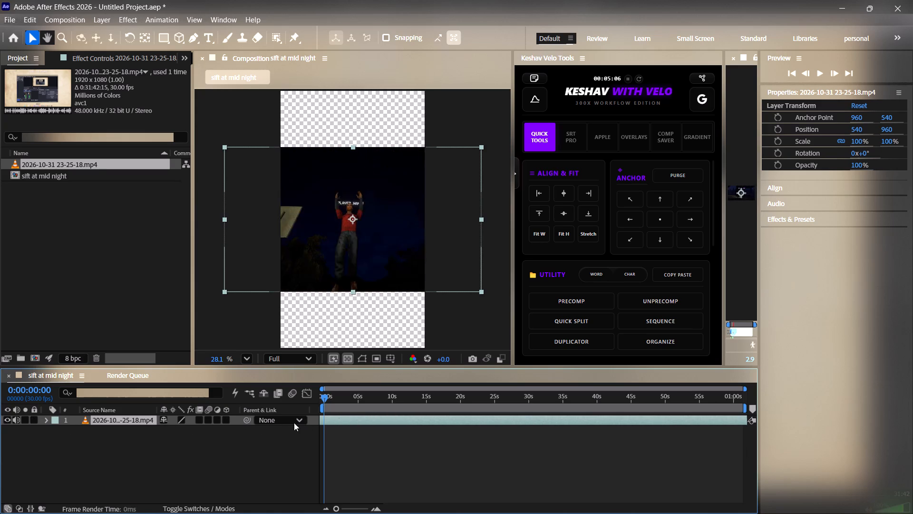
left_click_drag(294, 423, 153, 419)
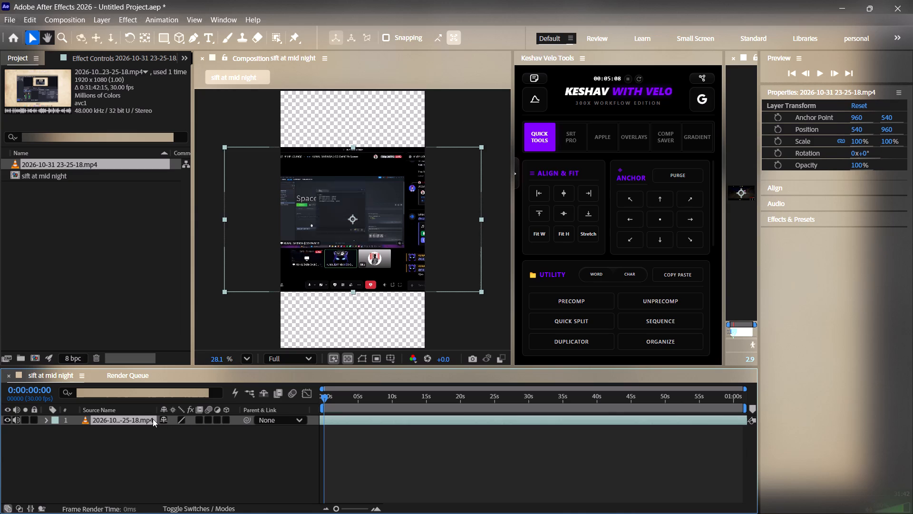
left_click_drag(153, 419, 101, 413)
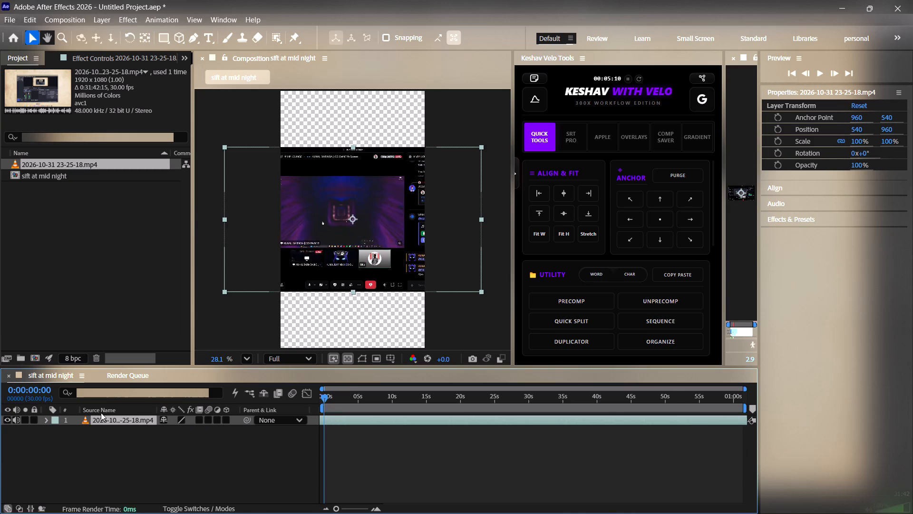
left_click_drag(101, 413, 0, 407)
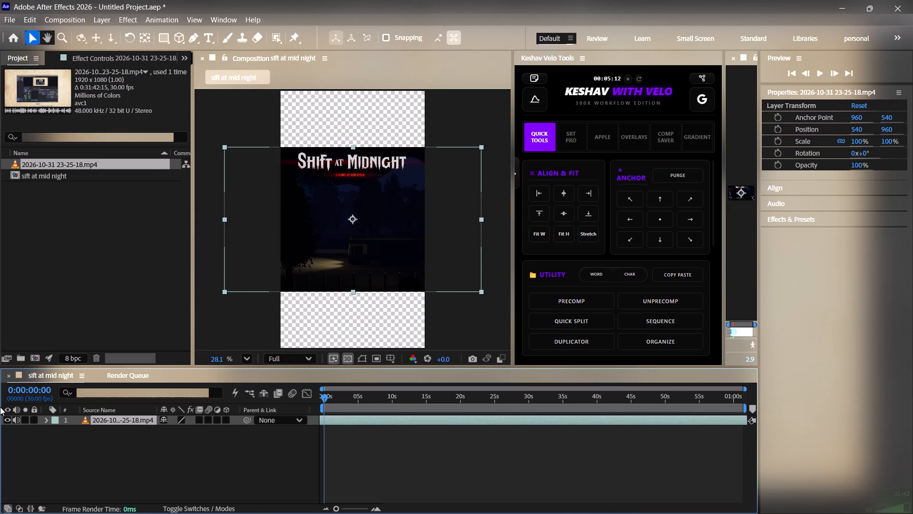
left_click_drag(0, 407, 0, 391)
left_click_drag(348, 417, 309, 419)
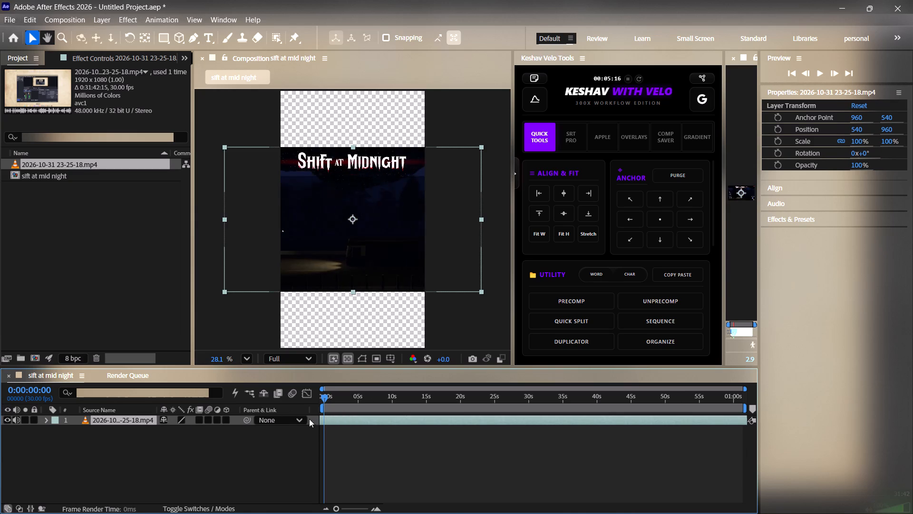
left_click_drag(309, 419, 0, 405)
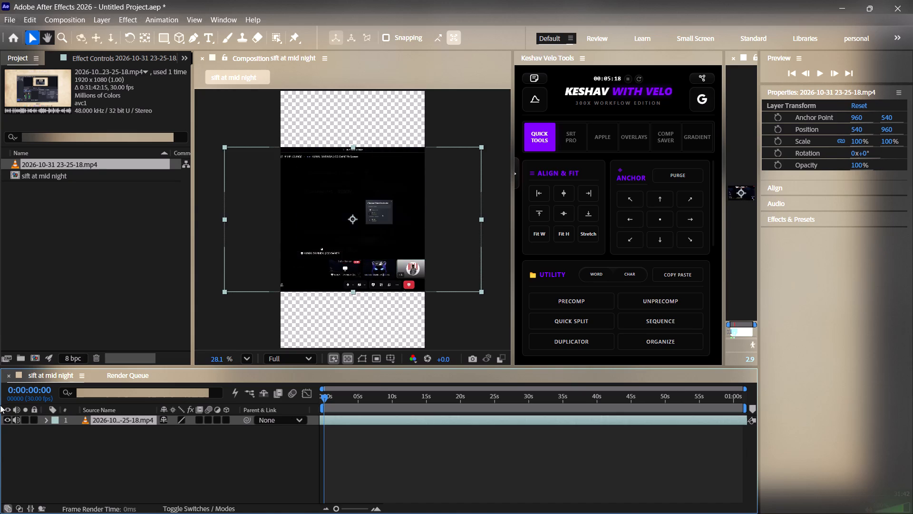
left_click_drag(0, 405, 0, 396)
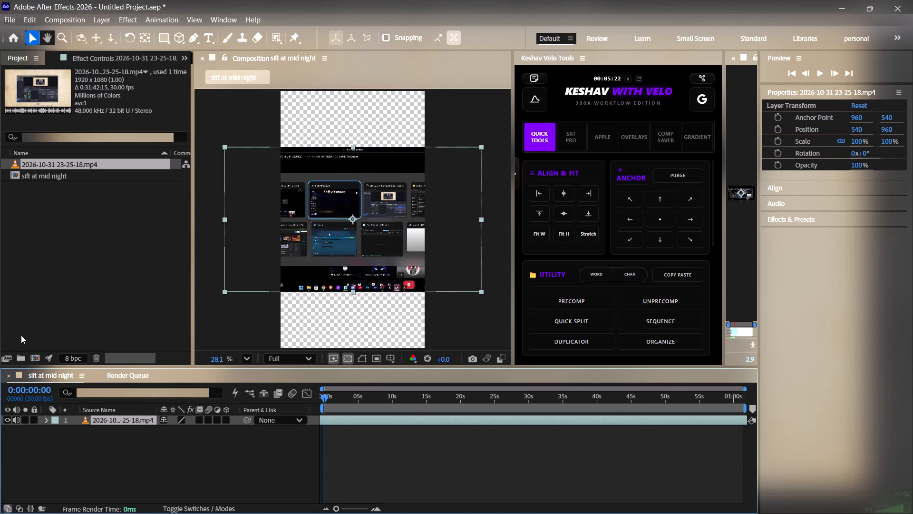
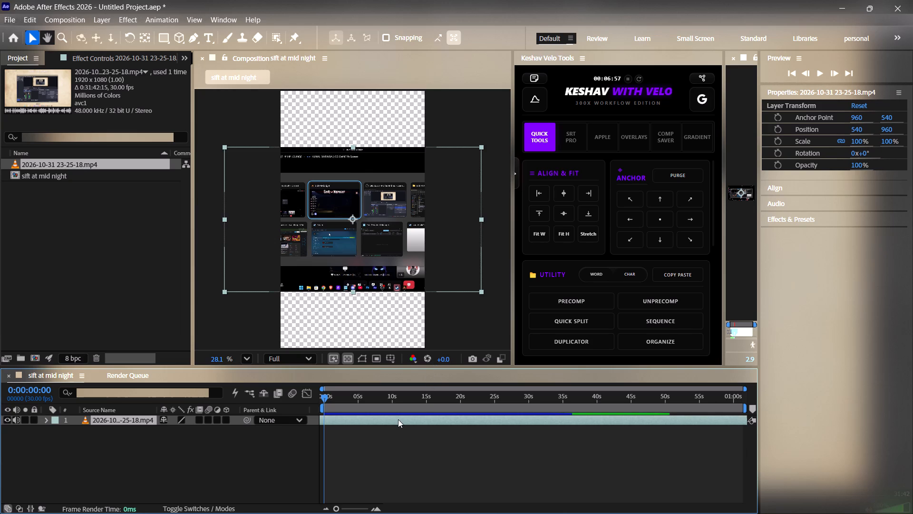
Slide the recording layer earlier, past the window switcher, lobby and "America 1993" footage, until the dark road with the signpost sits at 0:00:00:00.
left_click_drag(399, 418, 172, 418)
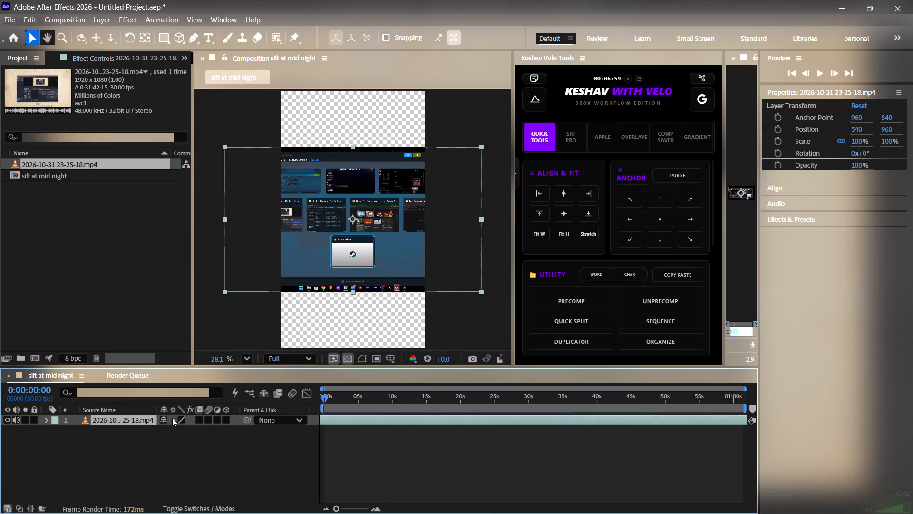
left_click_drag(172, 418, 3, 423)
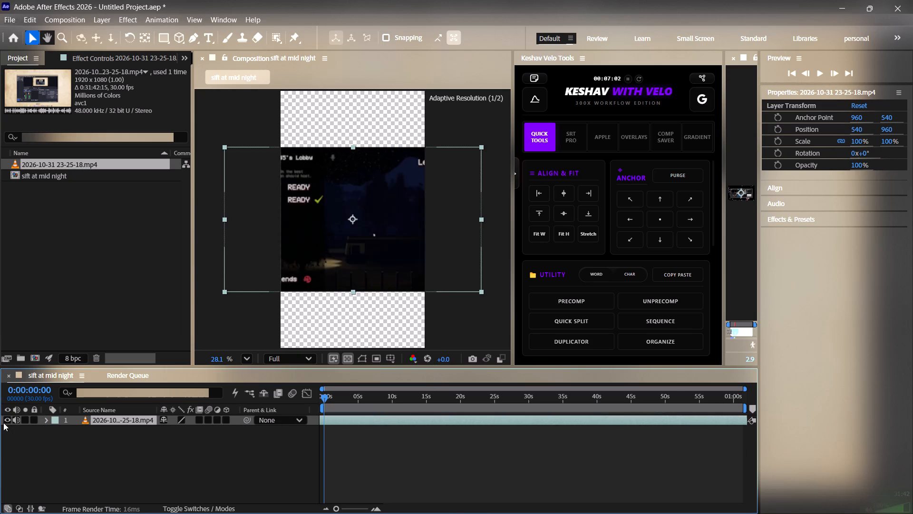
left_click_drag(3, 423, 0, 412)
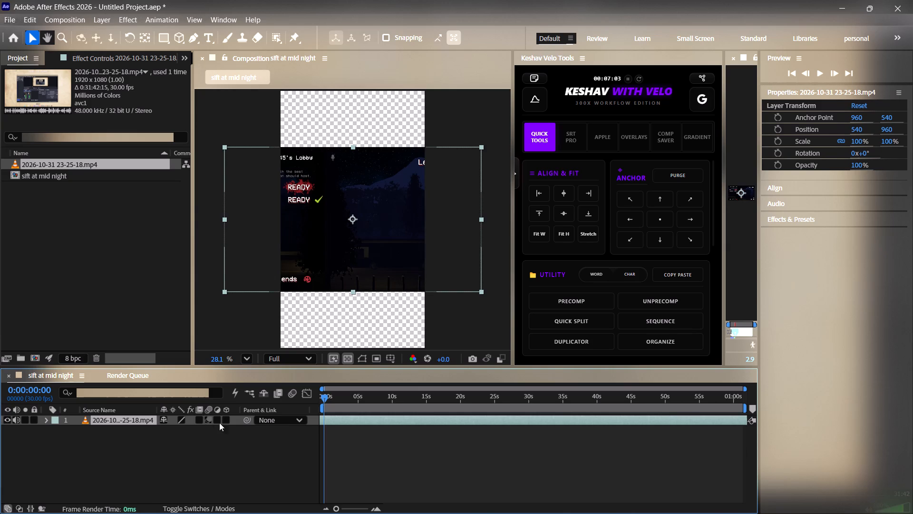
left_click_drag(344, 422, 315, 421)
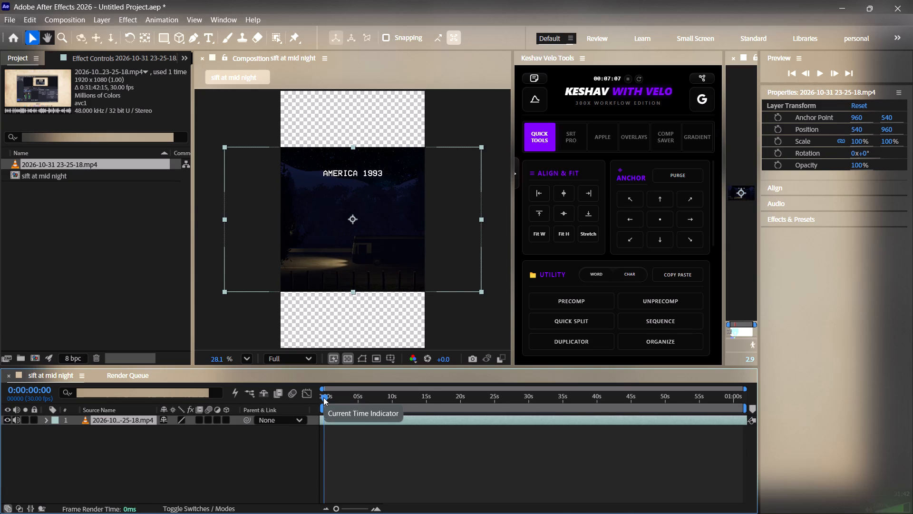
left_click_drag(323, 397, 255, 399)
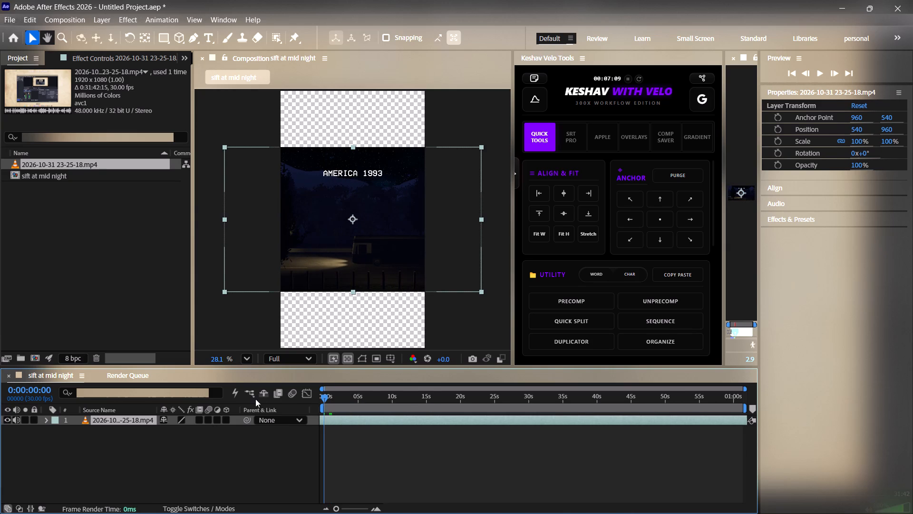
left_click_drag(355, 418, 337, 419)
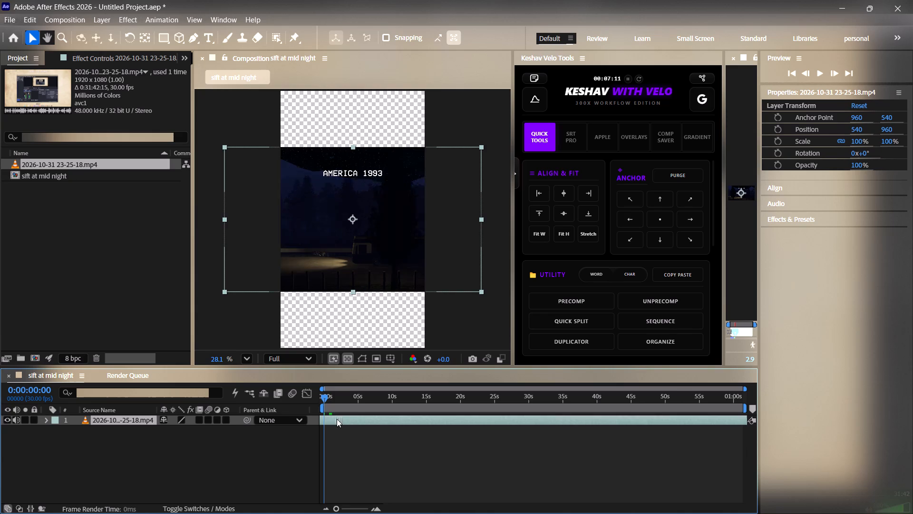
left_click_drag(337, 419, 267, 416)
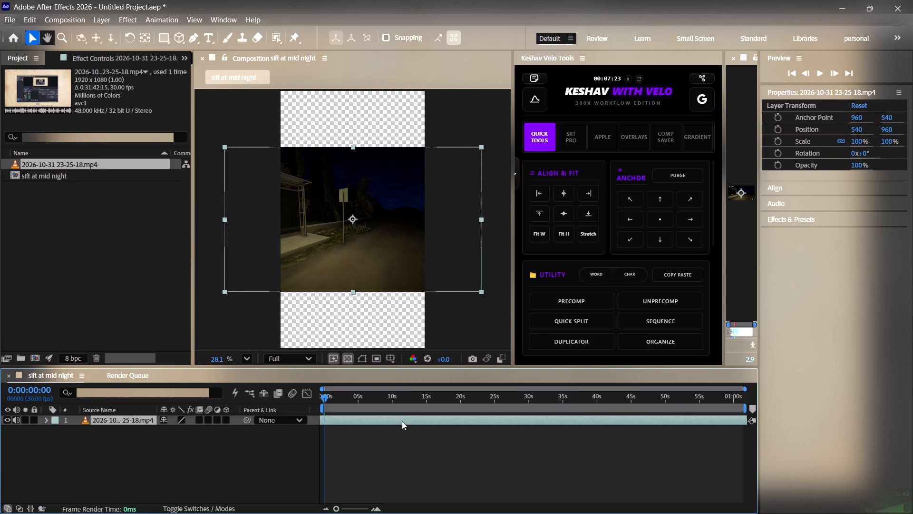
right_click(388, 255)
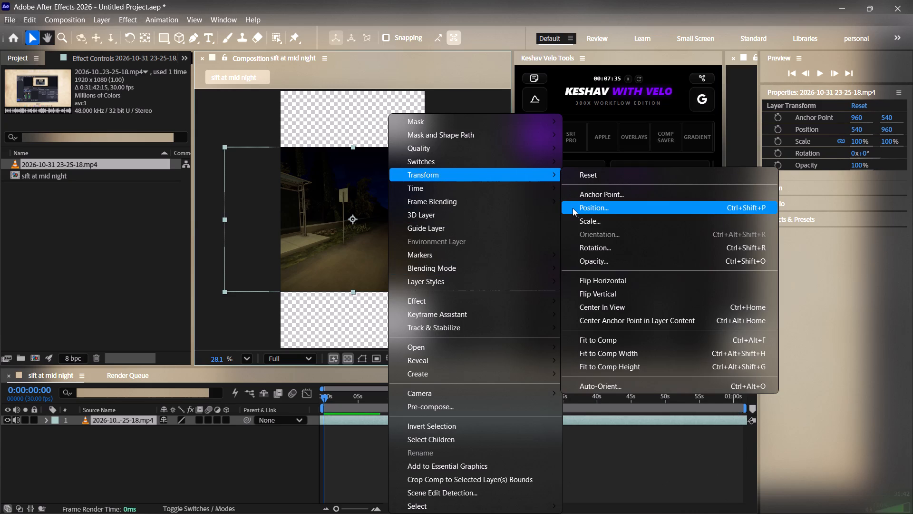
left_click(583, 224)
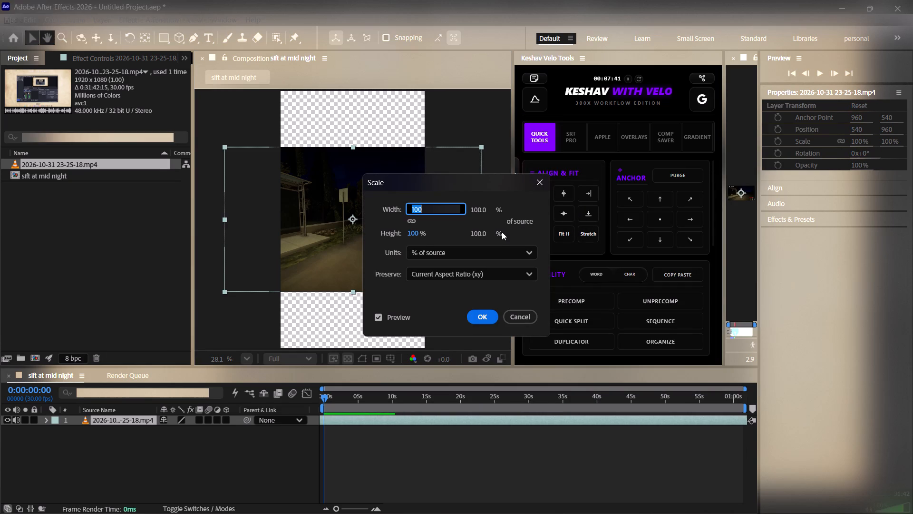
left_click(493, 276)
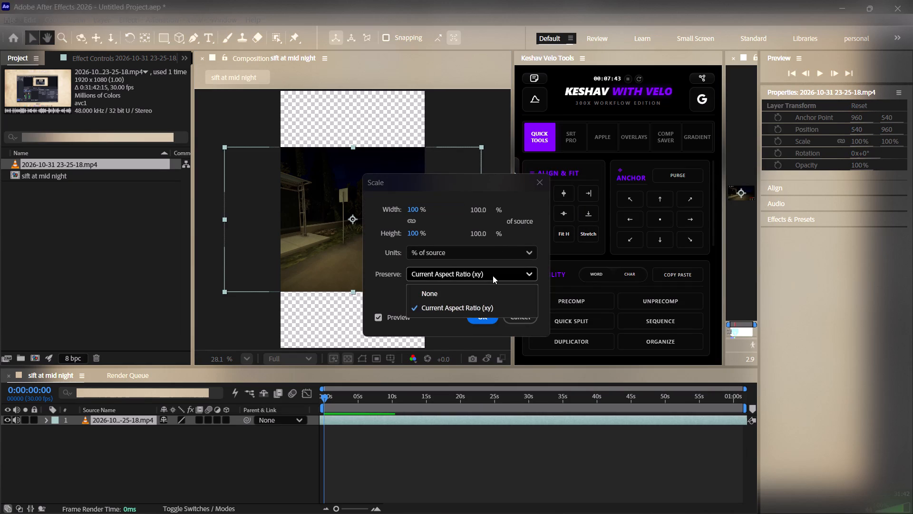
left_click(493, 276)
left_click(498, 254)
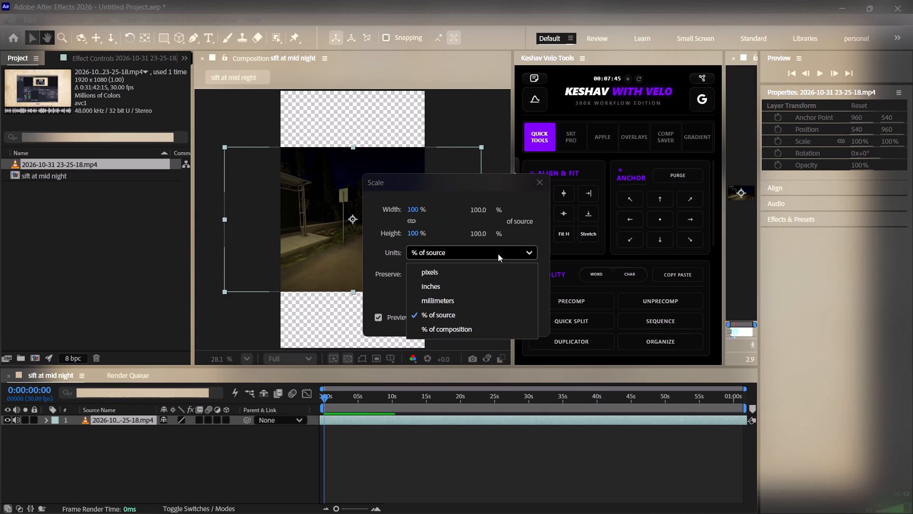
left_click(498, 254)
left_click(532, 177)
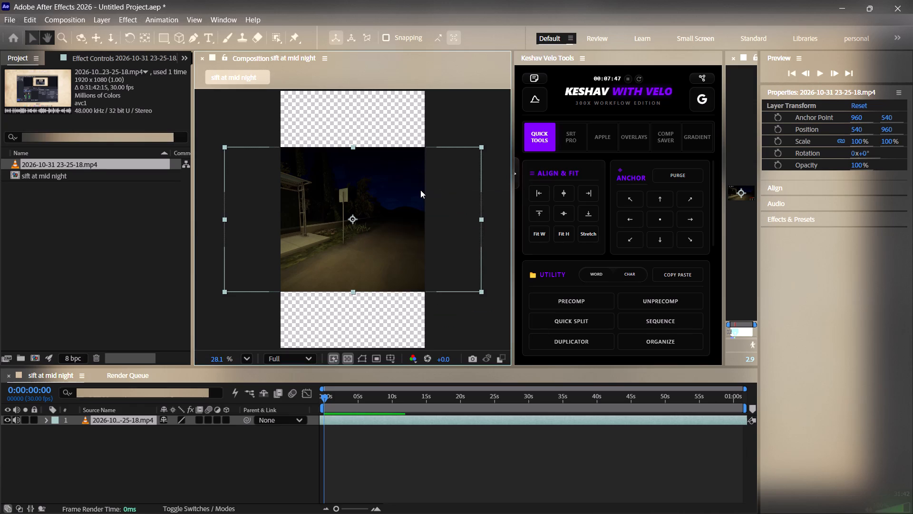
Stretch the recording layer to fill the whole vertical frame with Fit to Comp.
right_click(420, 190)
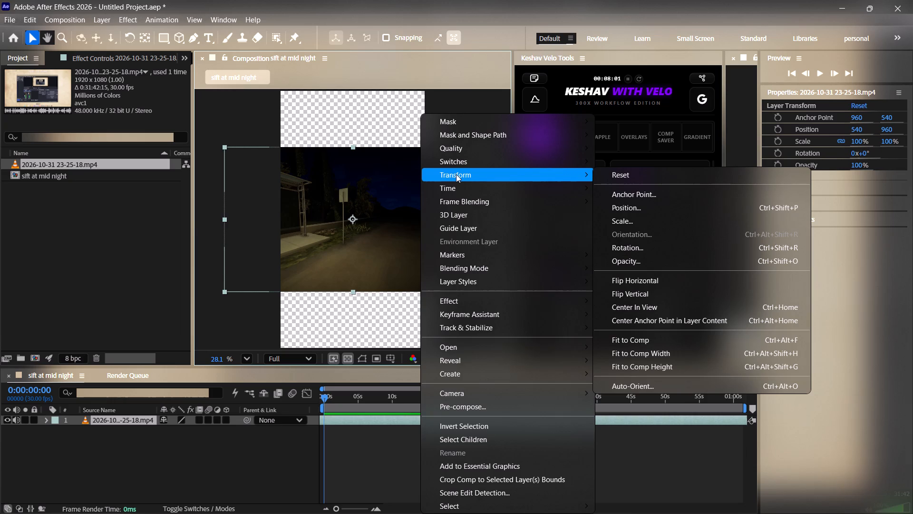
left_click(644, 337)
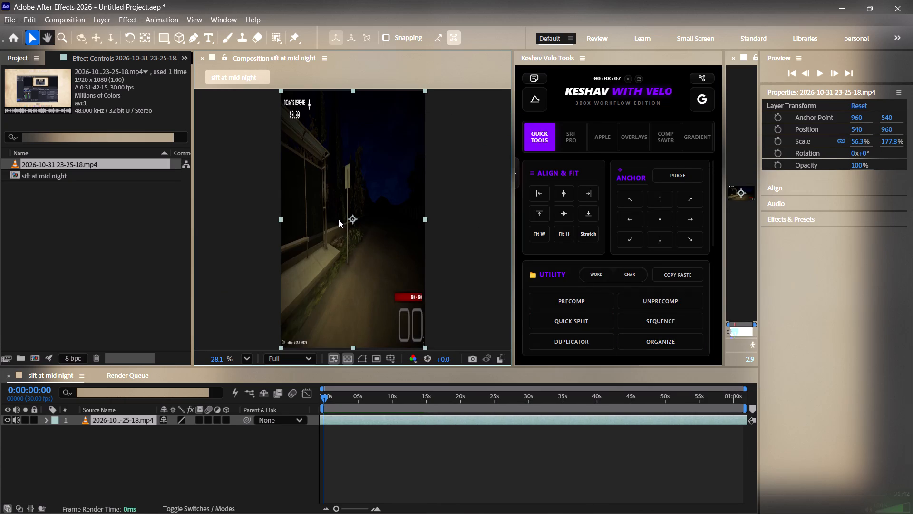
Widen the Composition viewer by narrowing the adjacent Keshav Velo Tools panel.
left_click_drag(514, 200, 534, 201)
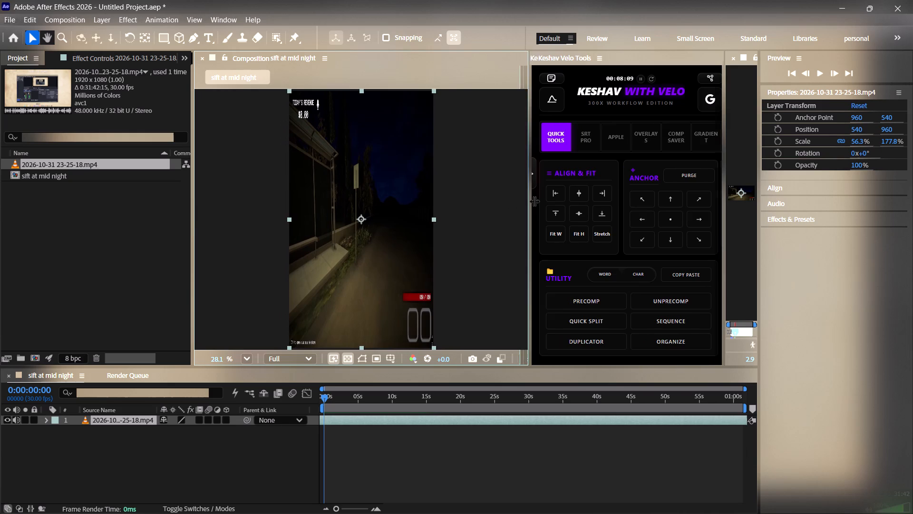
left_click_drag(534, 201, 536, 201)
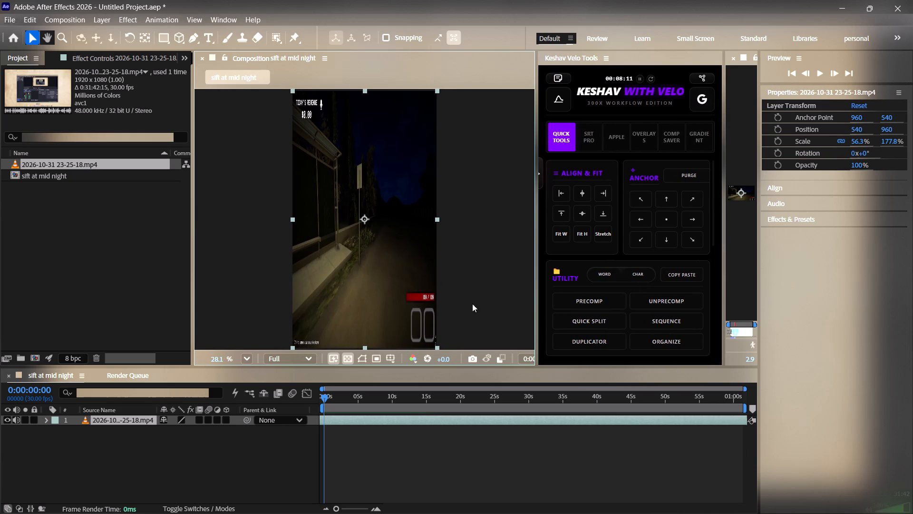
Preview the first few seconds of the composition to check how the stretched gameplay footage looks.
key("space")
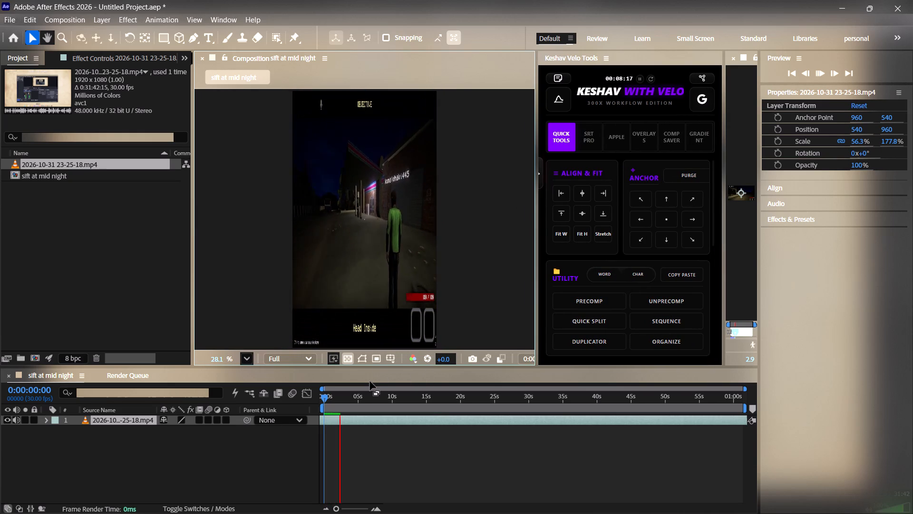
key("space")
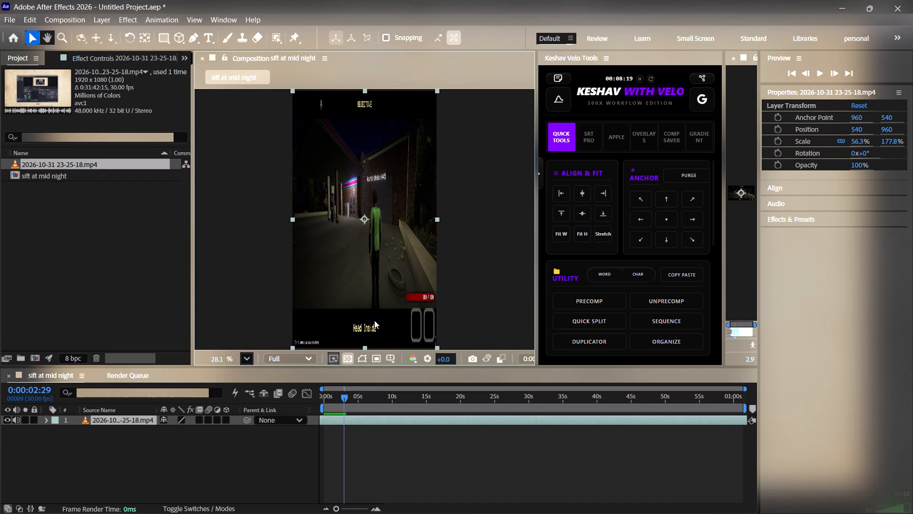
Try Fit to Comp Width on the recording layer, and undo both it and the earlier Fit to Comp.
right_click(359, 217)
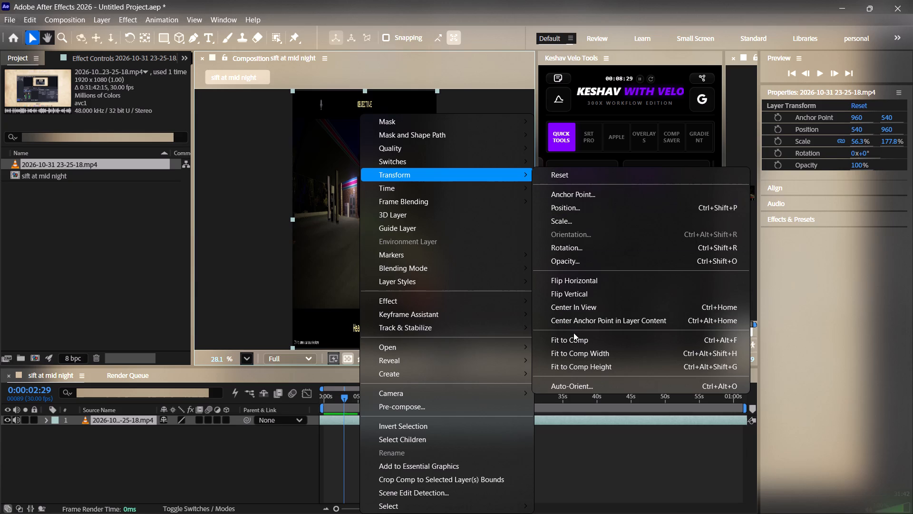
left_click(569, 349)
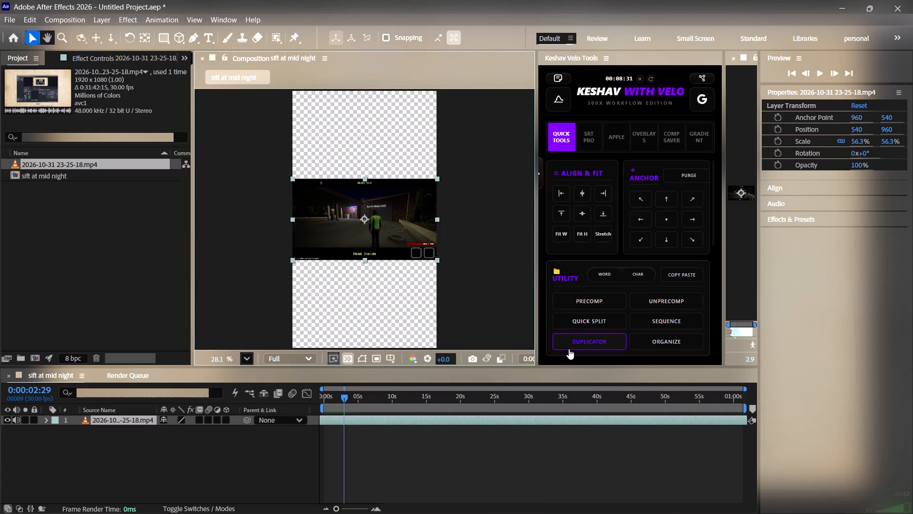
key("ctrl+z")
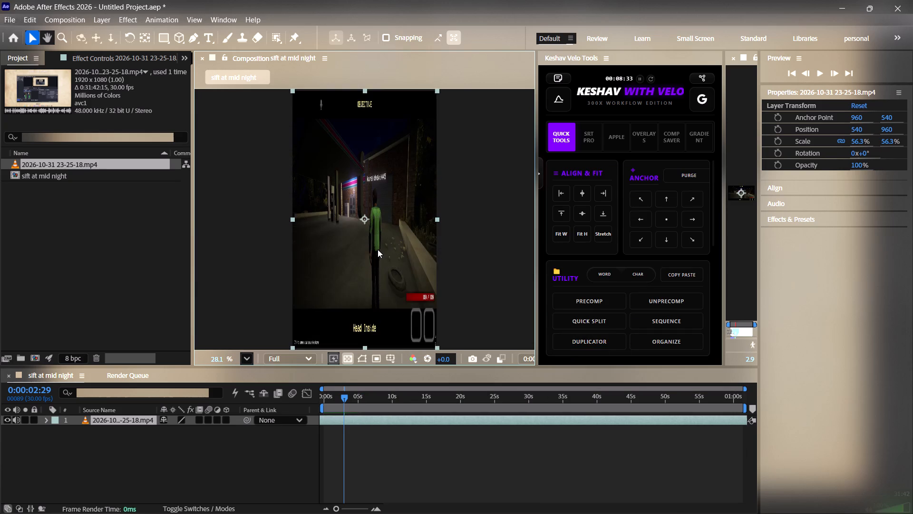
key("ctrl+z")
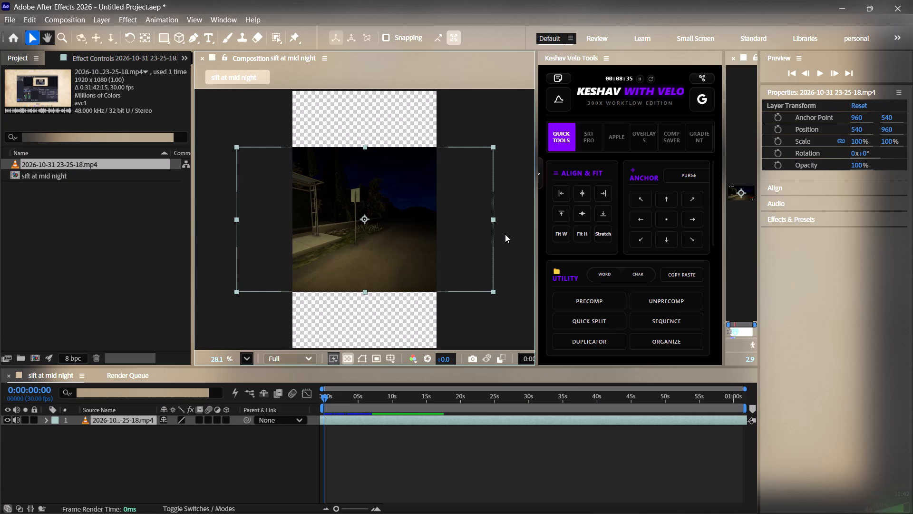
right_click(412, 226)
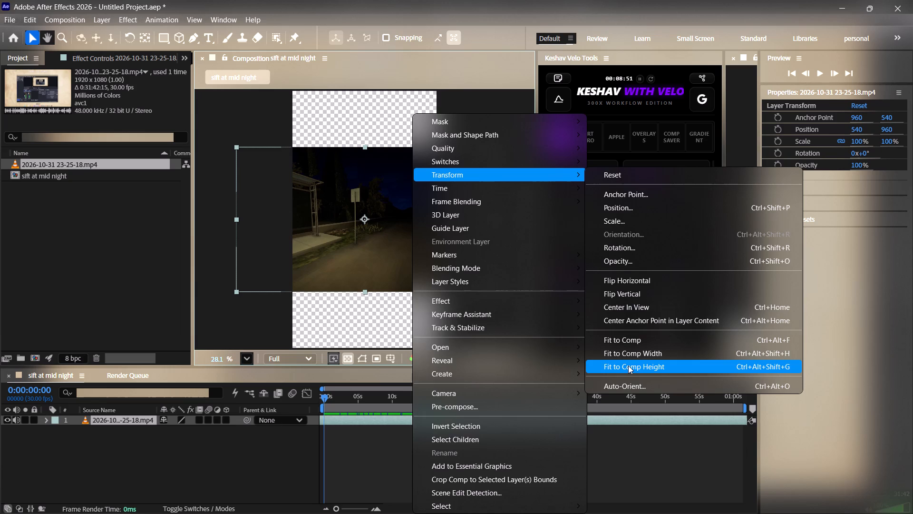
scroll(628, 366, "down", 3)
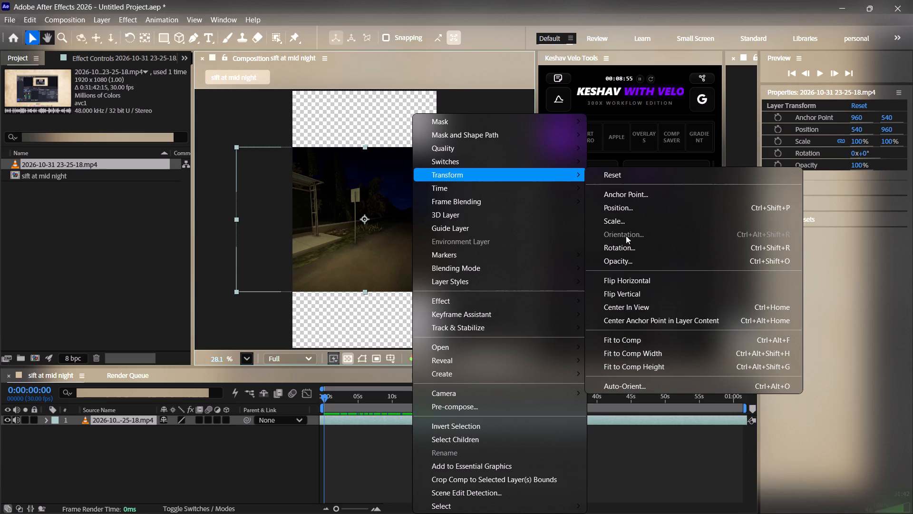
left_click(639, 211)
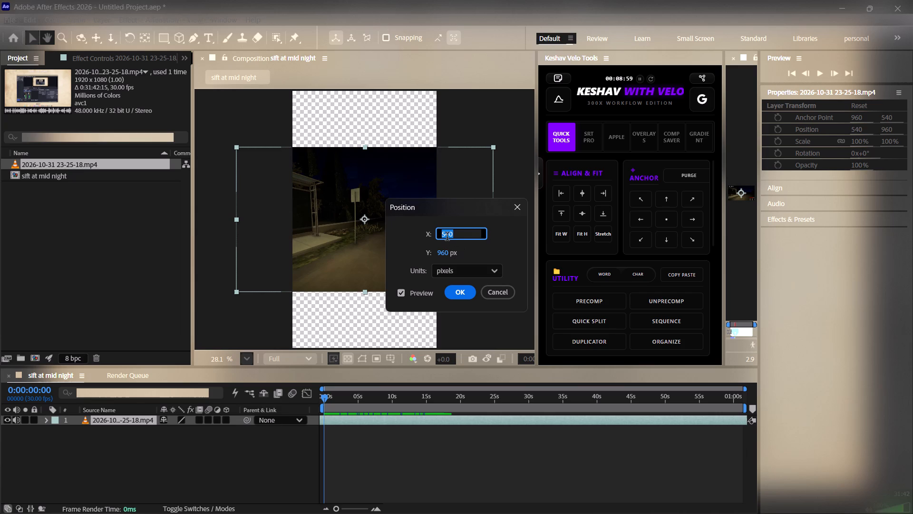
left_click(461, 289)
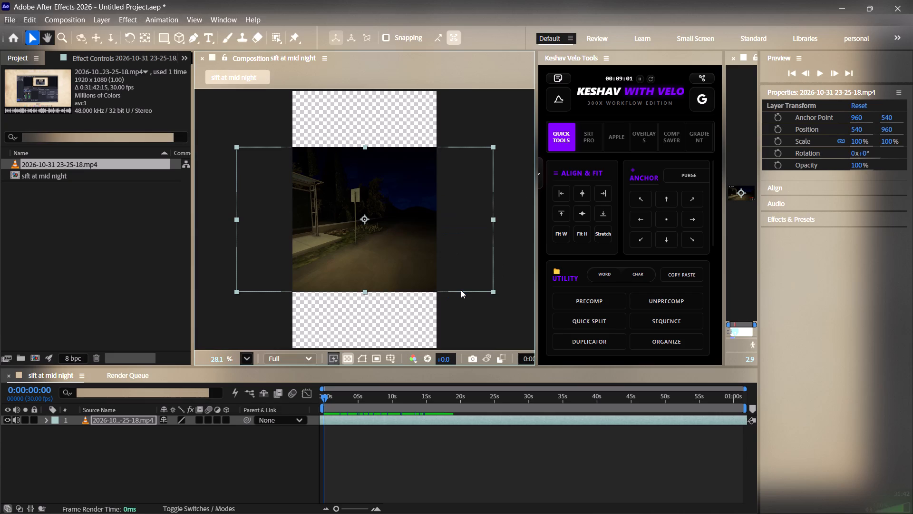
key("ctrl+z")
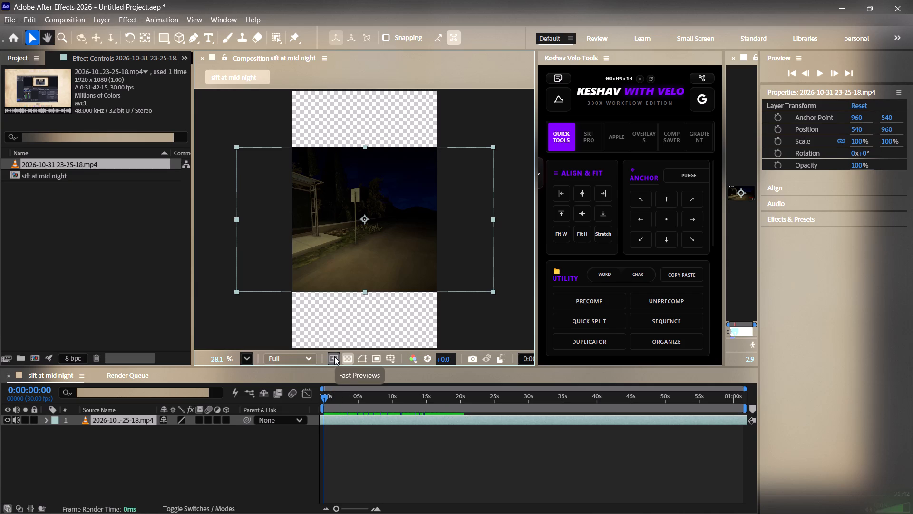
Close the Preview panel above the layer's Properties, keeping the Properties panel open.
left_click(797, 56)
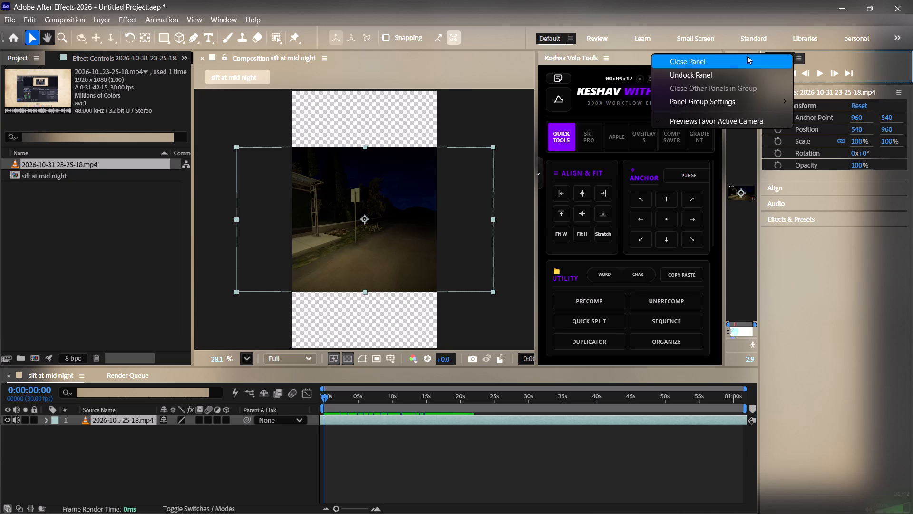
left_click(747, 56)
left_click(898, 56)
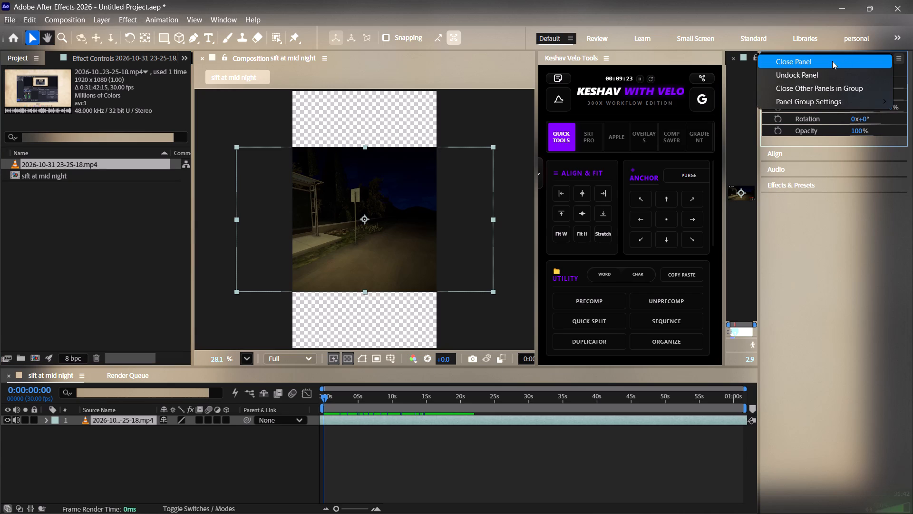
left_click(815, 275)
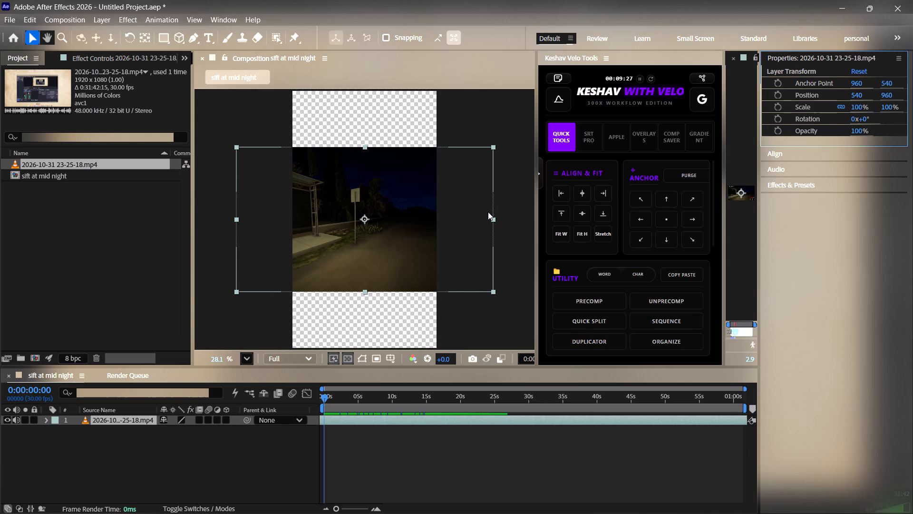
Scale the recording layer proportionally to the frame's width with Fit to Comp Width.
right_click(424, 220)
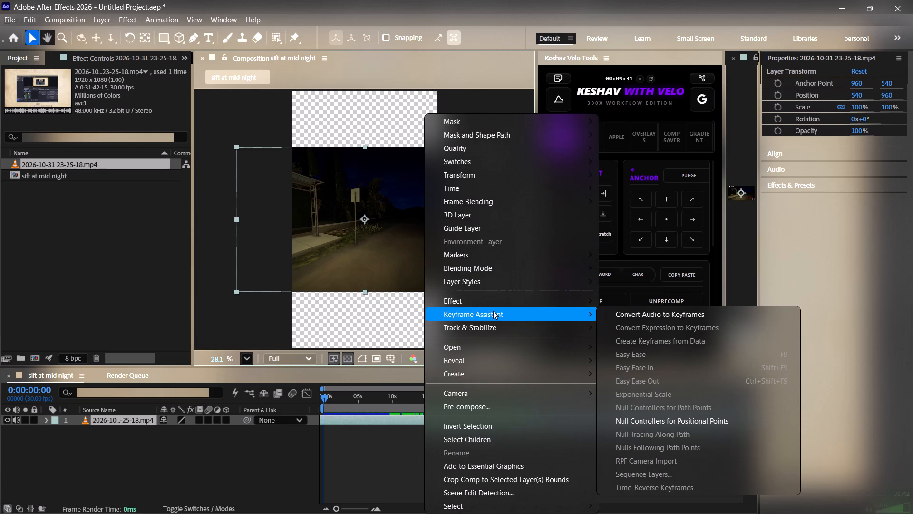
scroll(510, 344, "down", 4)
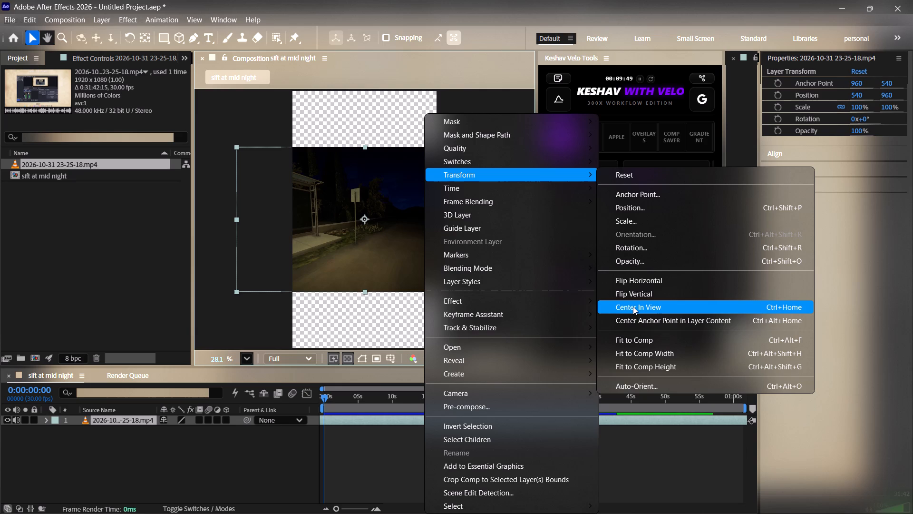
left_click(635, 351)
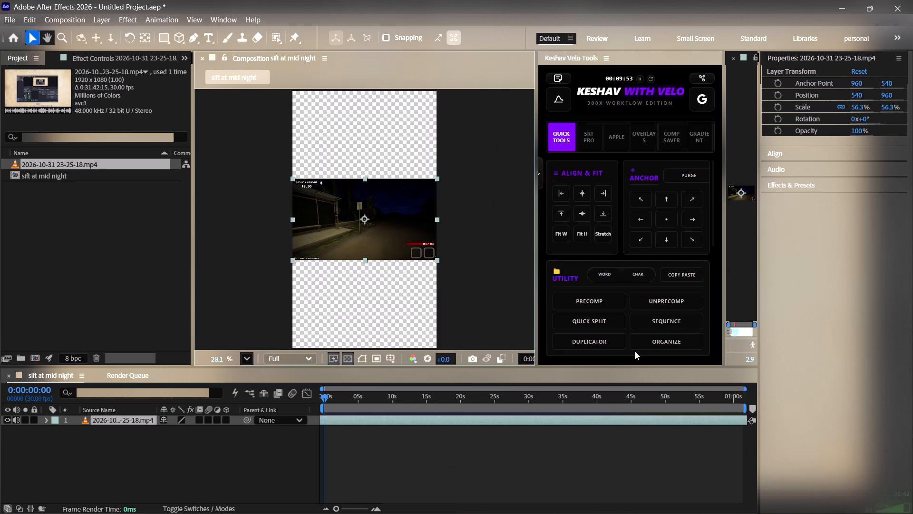
Scale the recording layer proportionally with Fit to Comp Height so the gameplay fills the vertical frame.
right_click(400, 207)
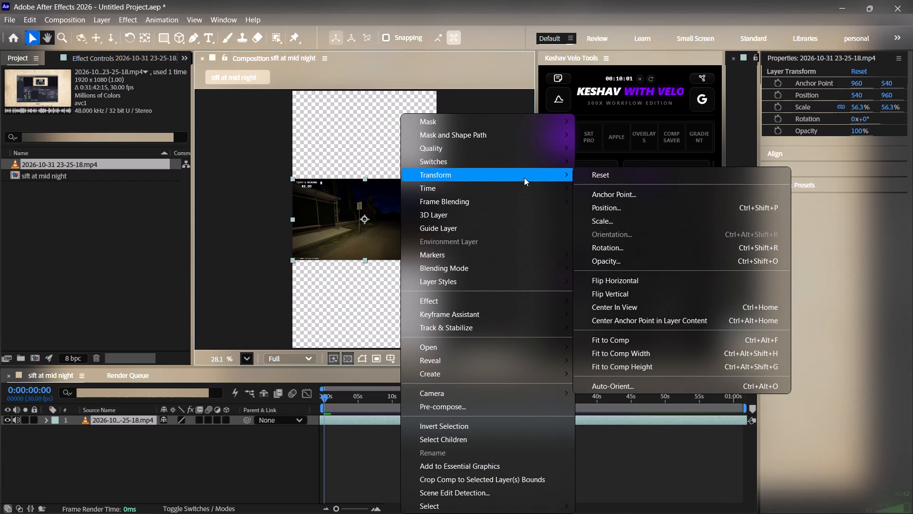
left_click(632, 366)
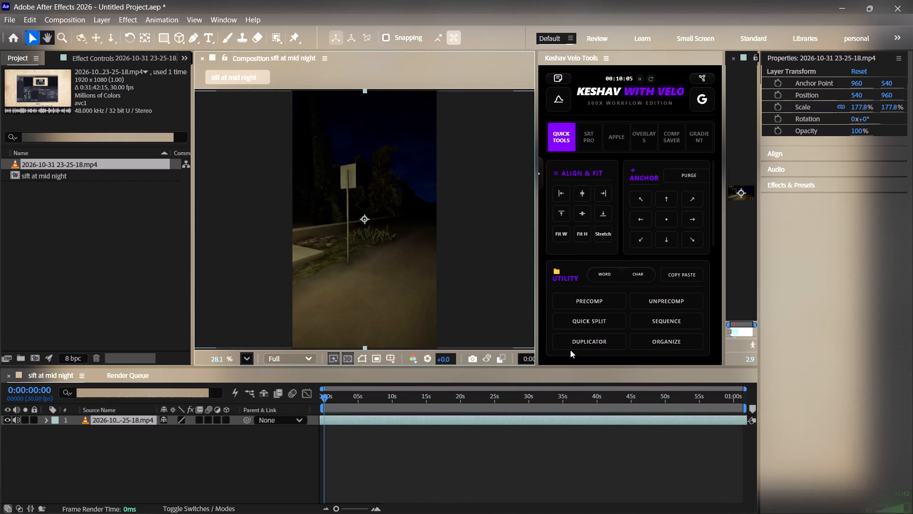
Play the sift at mid night composition from its start in stretches to review the scaled gameplay framing.
key("space")
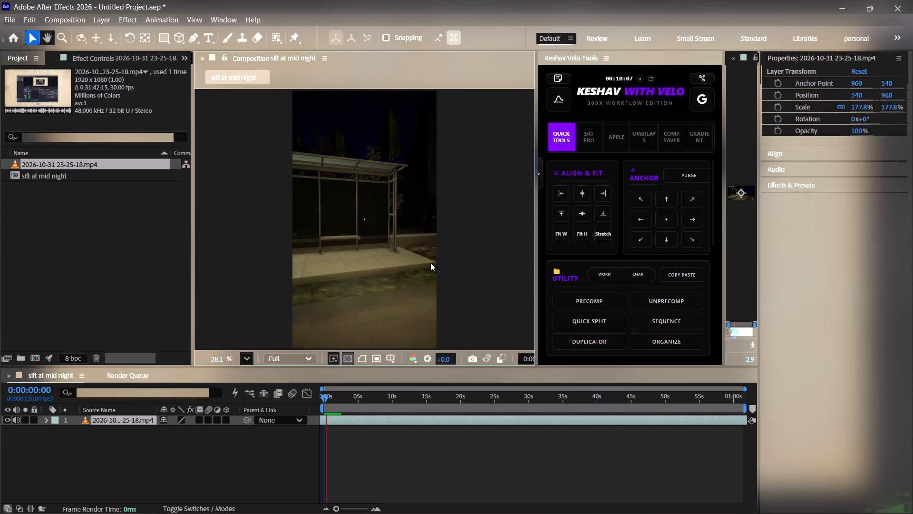
key("space")
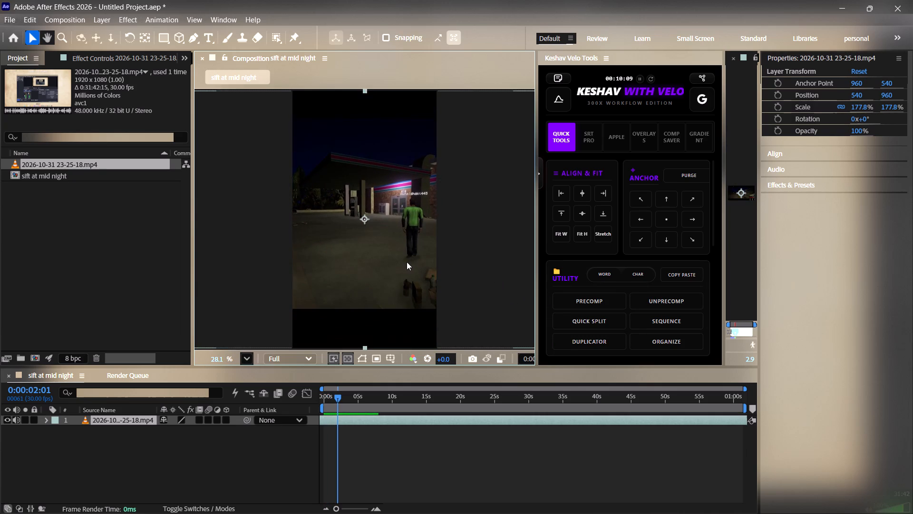
key("space")
key("space")
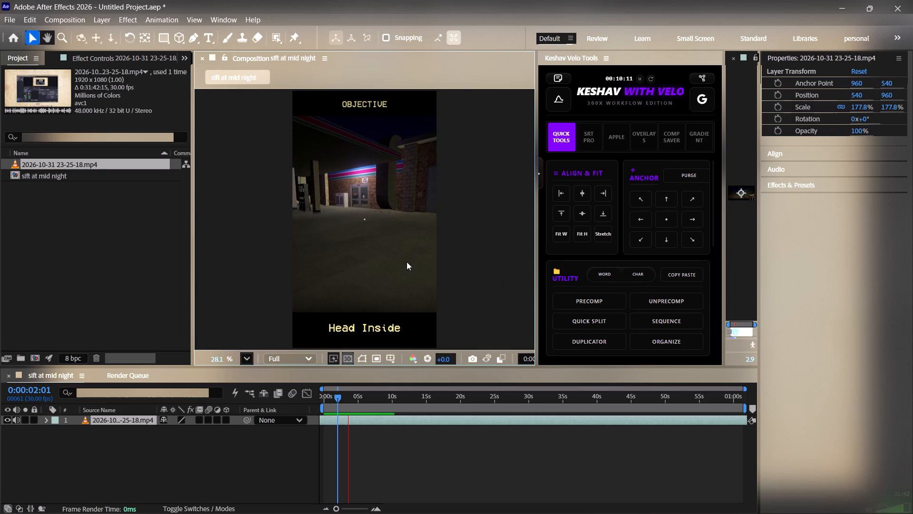
key("space")
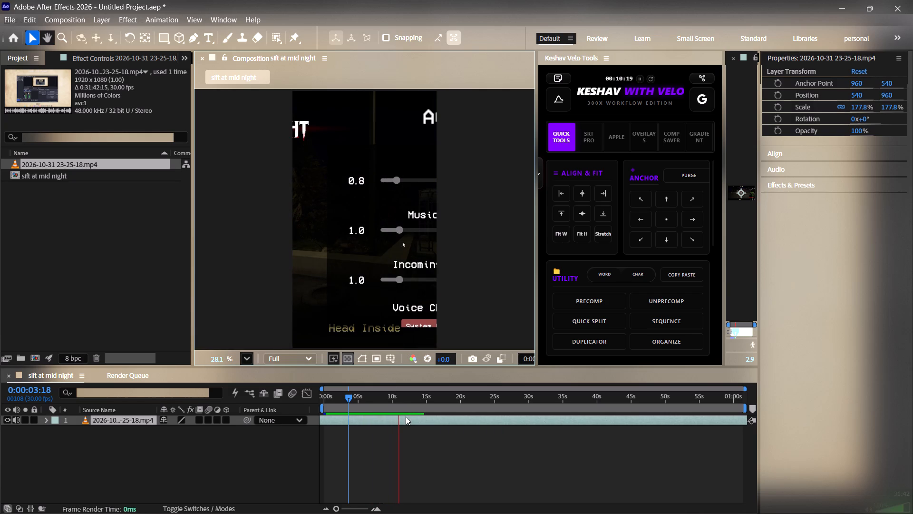
key("space")
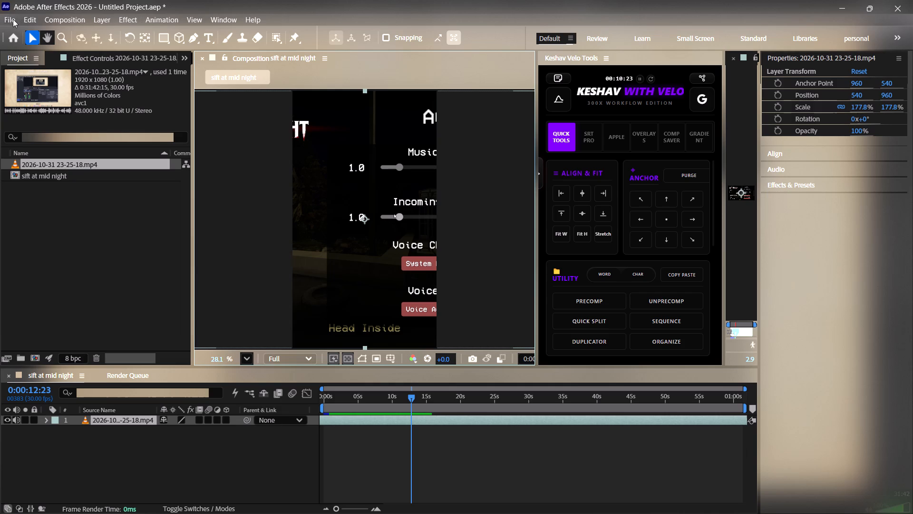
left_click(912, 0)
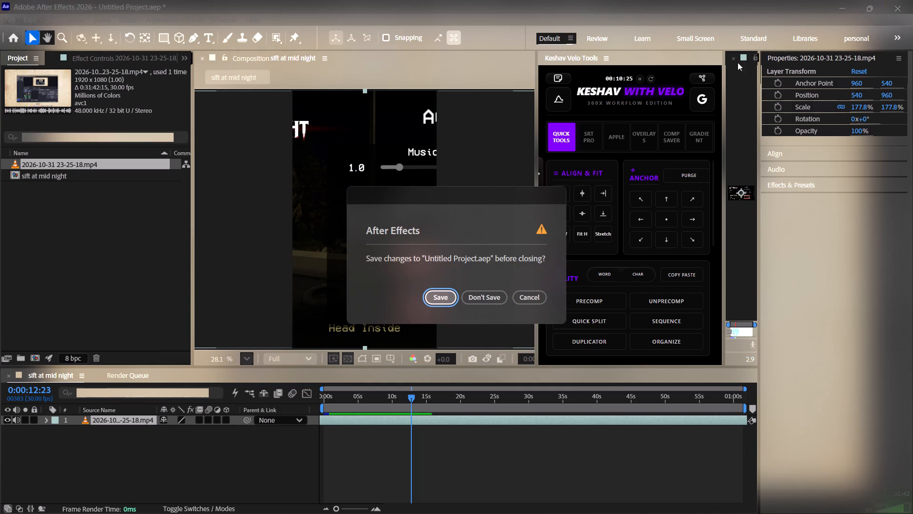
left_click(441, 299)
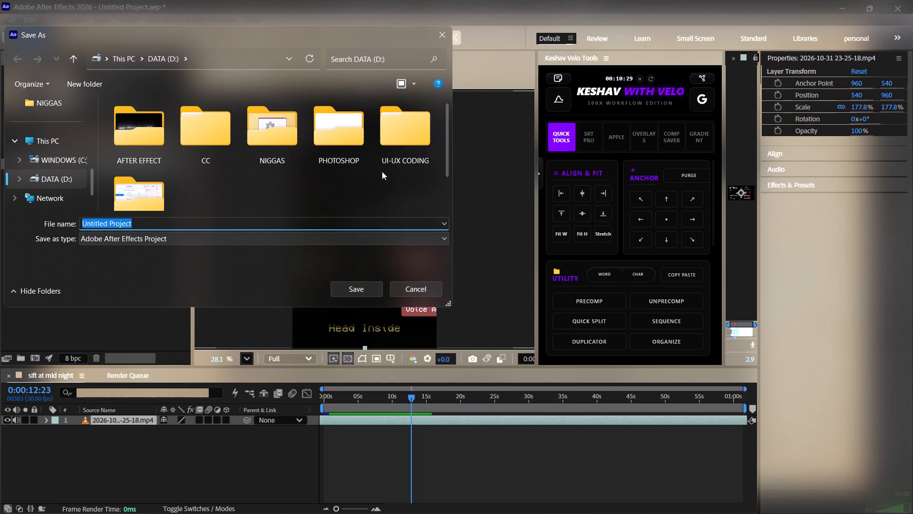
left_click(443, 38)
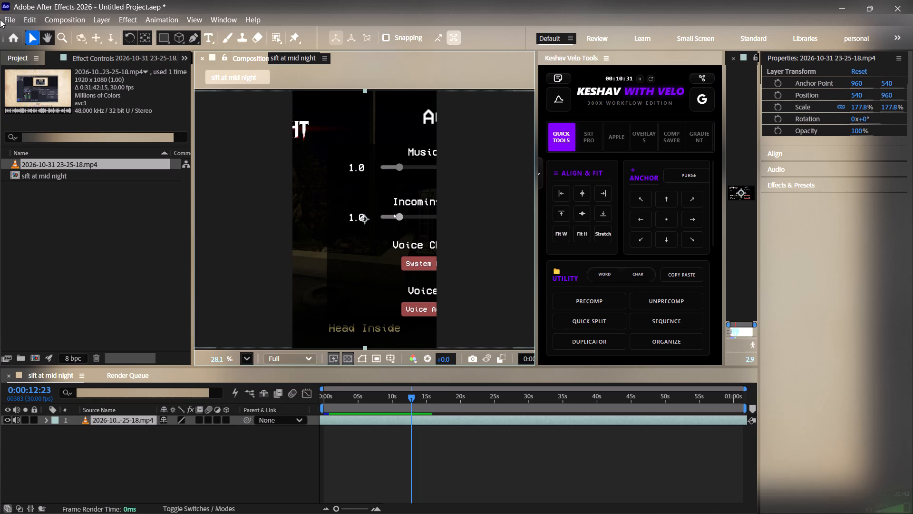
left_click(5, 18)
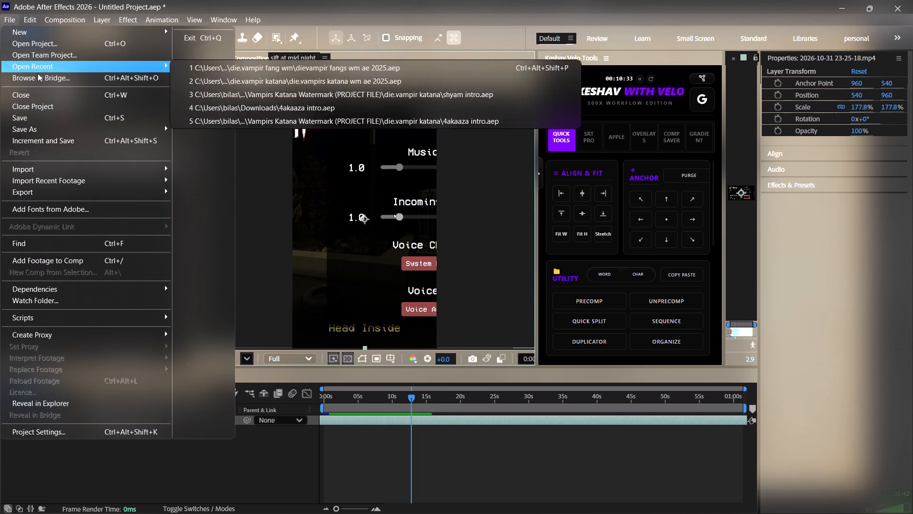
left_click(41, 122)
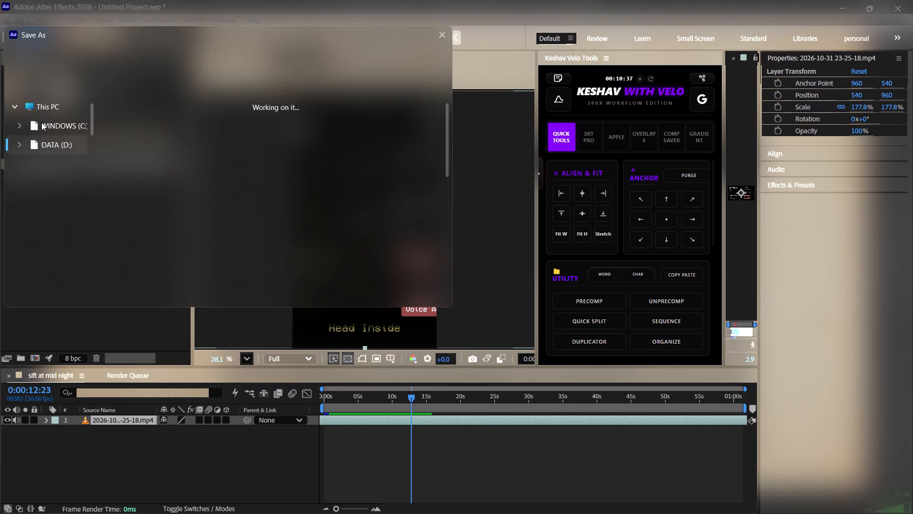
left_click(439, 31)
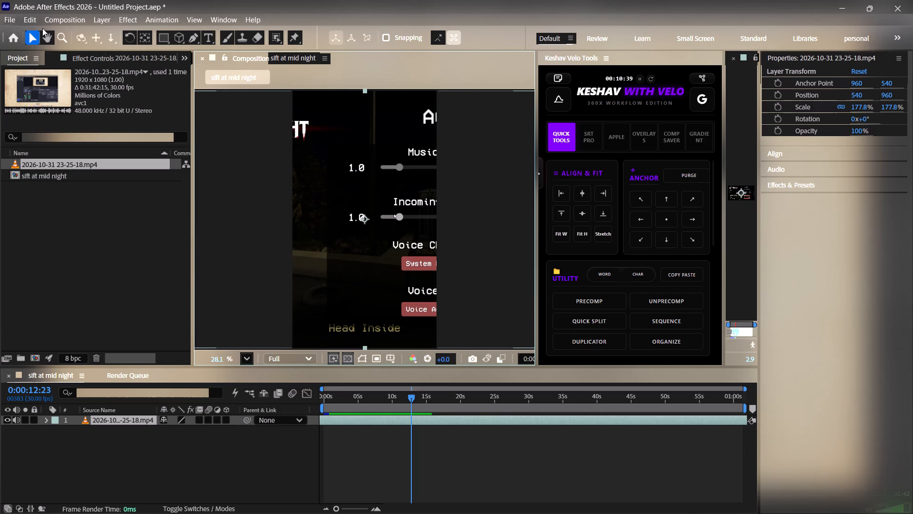
Save the project as "sift at mid night" in the root of the DATA (D:) drive, as an Adobe After Effects Project.
left_click(8, 21)
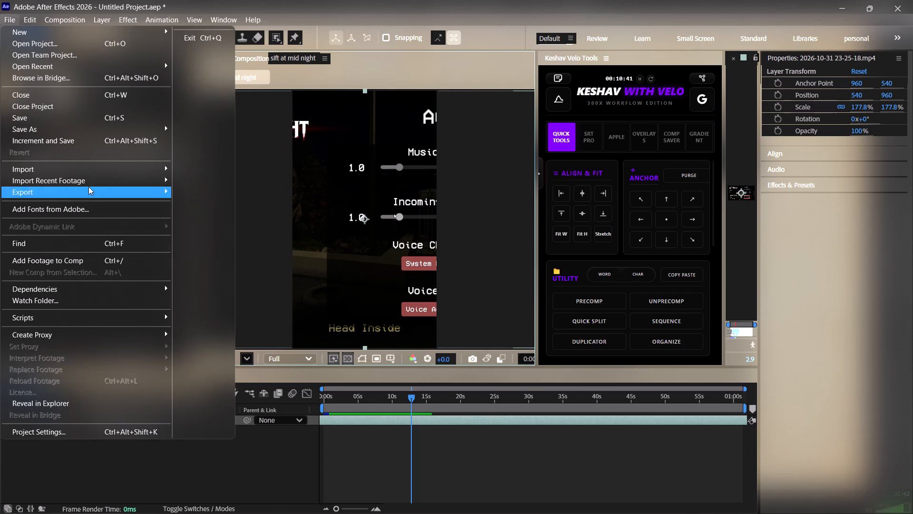
left_click(107, 128)
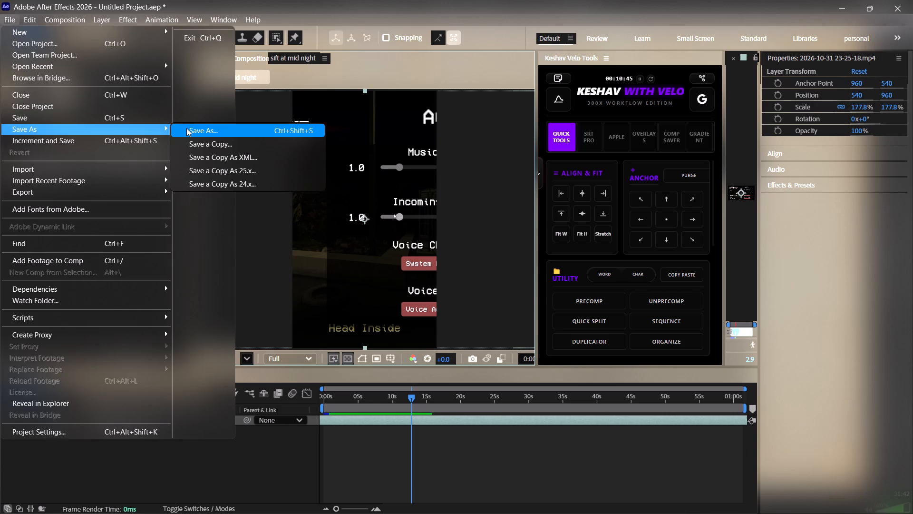
left_click(186, 128)
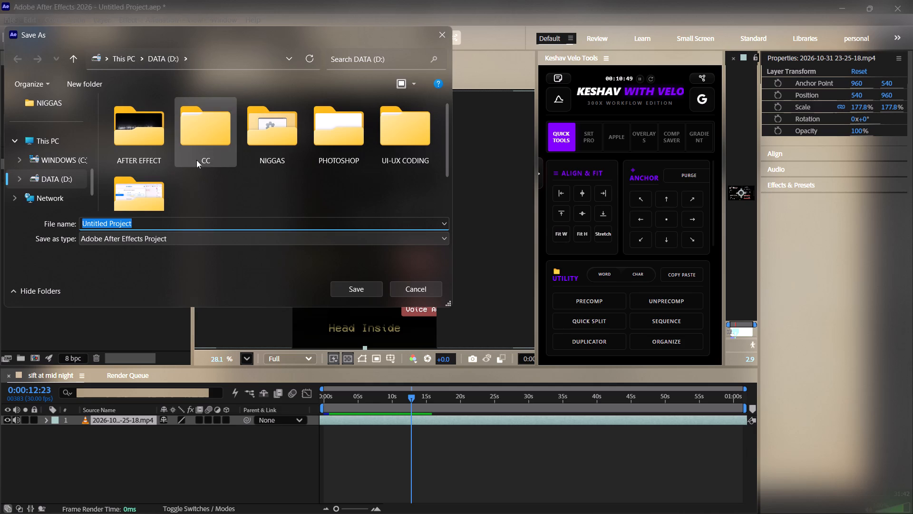
left_click(153, 148)
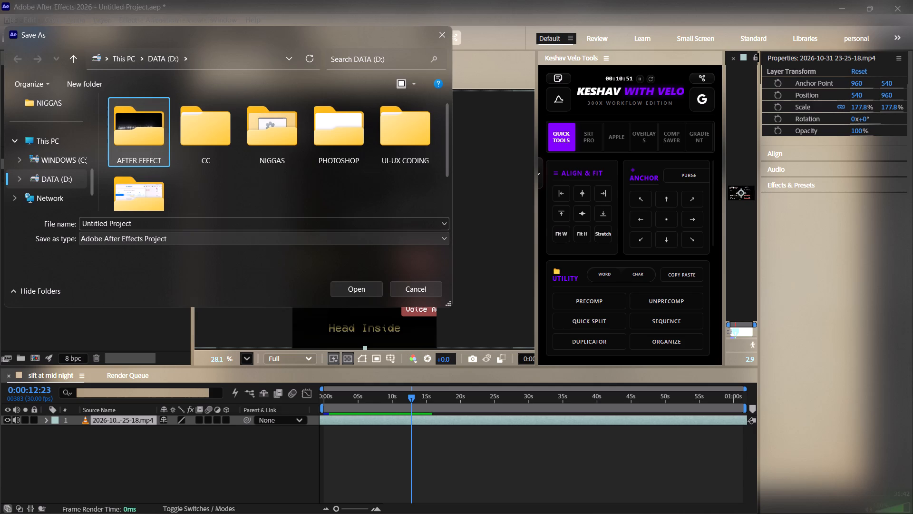
left_click(141, 224)
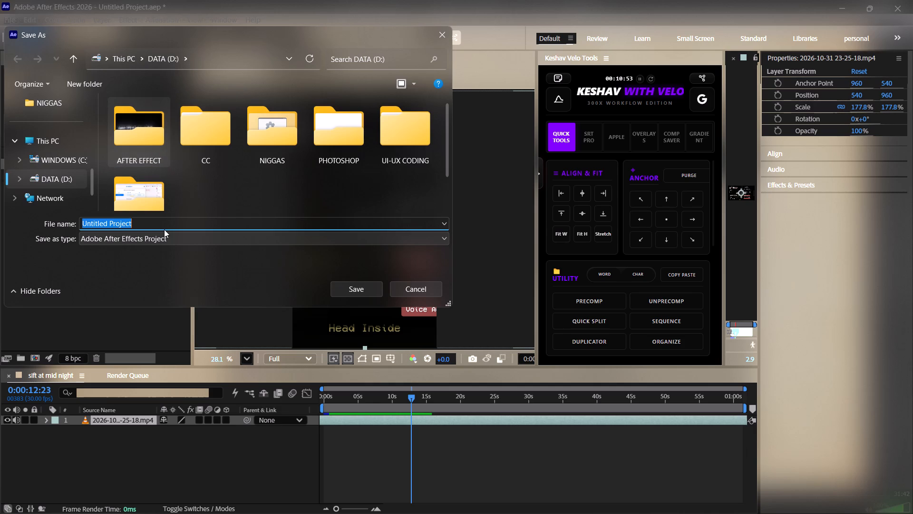
key("BackSpace")
type("sift at mis night")
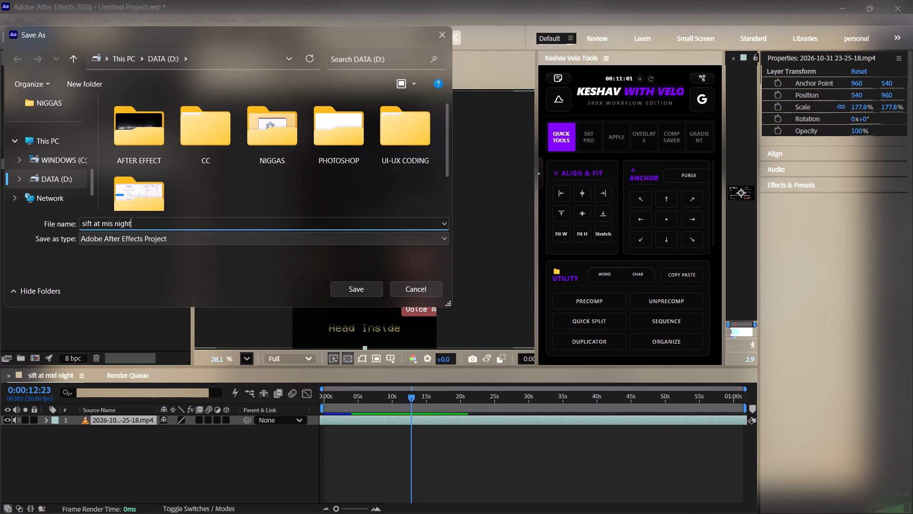
key("Left")
key("Left")
key("Left")
key("Left")
key("Left")
key("Left")
key("BackSpace")
key("d")
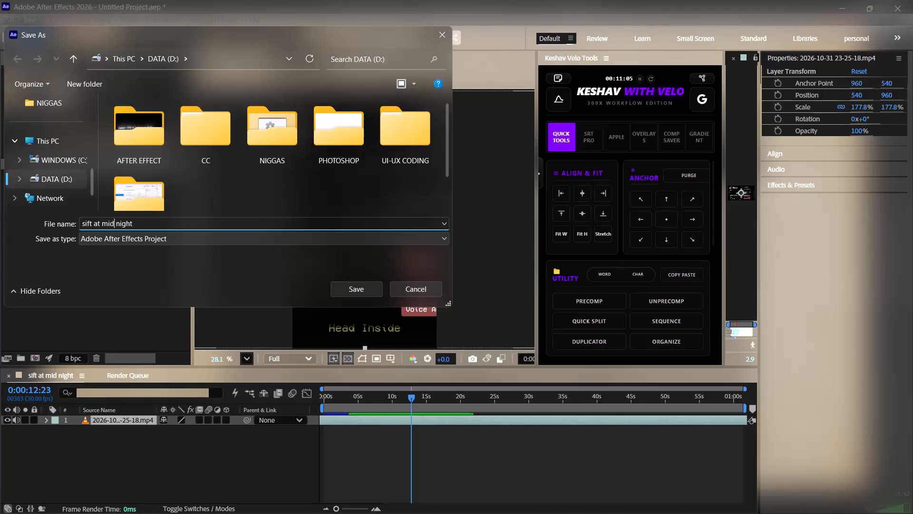
key("Return")
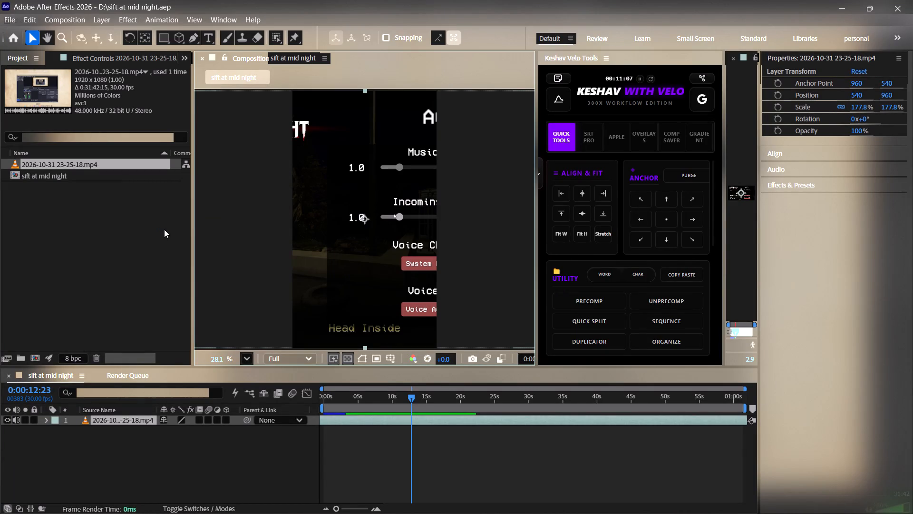
Close After Effects.
left_click(912, 0)
left_click(907, 0)
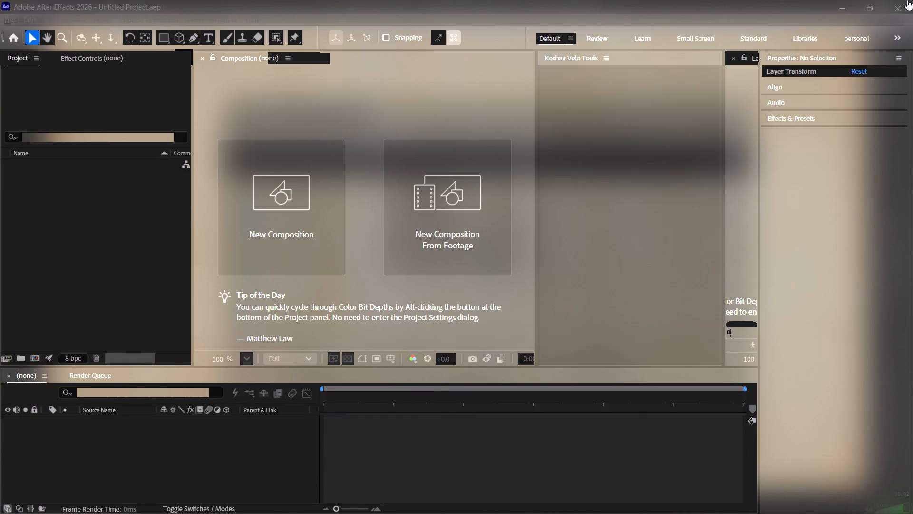